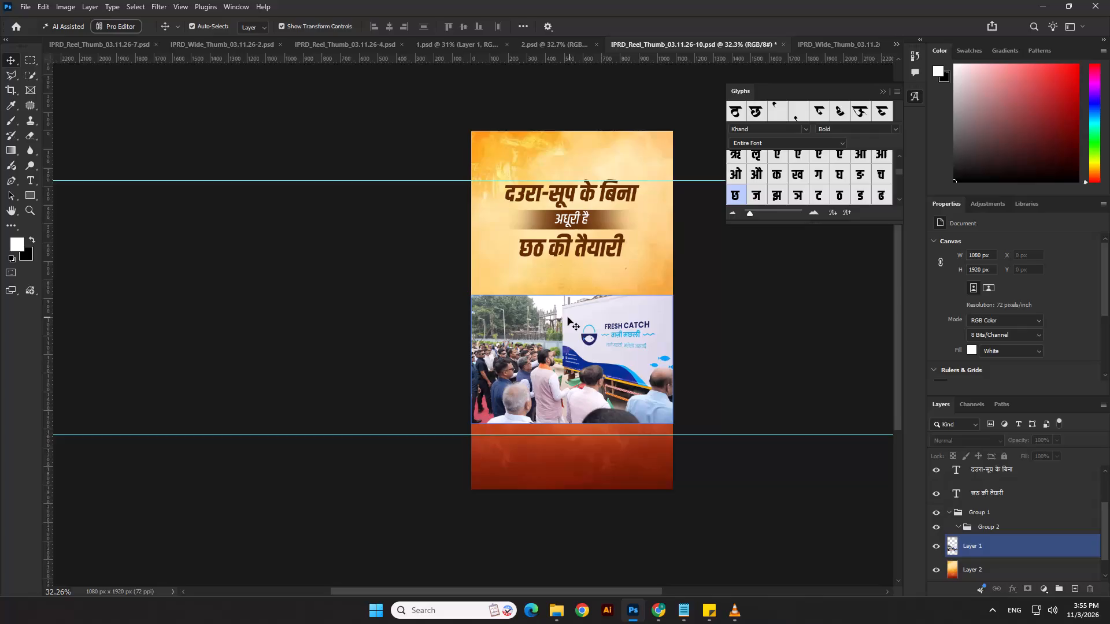
Replace the top headline line "दउरा-सूप के बिना" with the copied text "बिहार में".
scroll(567, 317, up, 2)
click(604, 346)
double_click(608, 170)
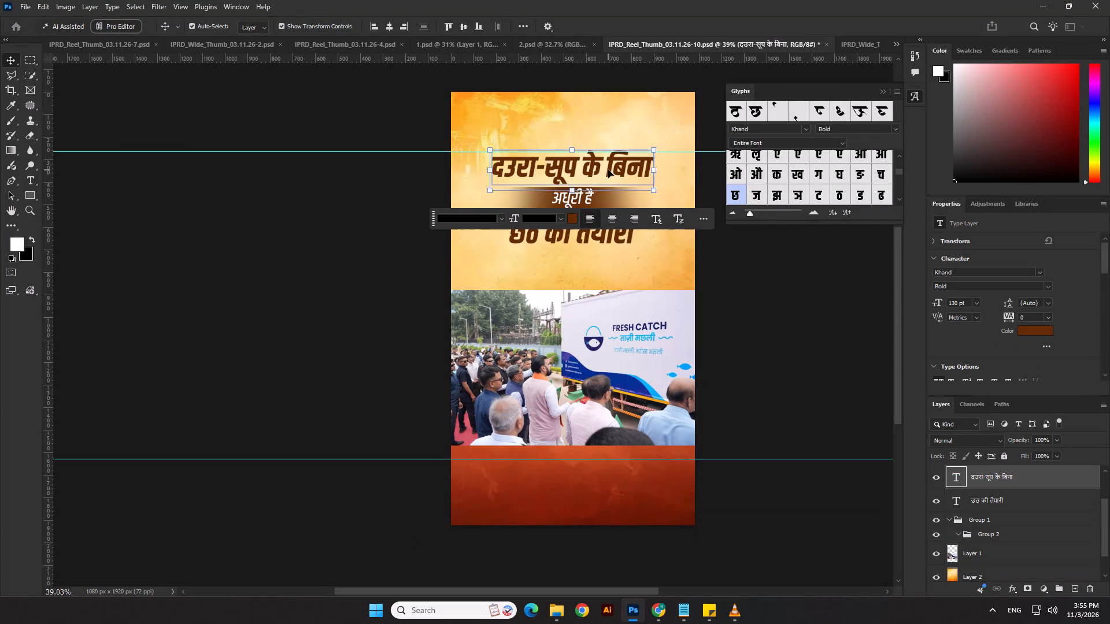
key(ctrl+v)
click(627, 27)
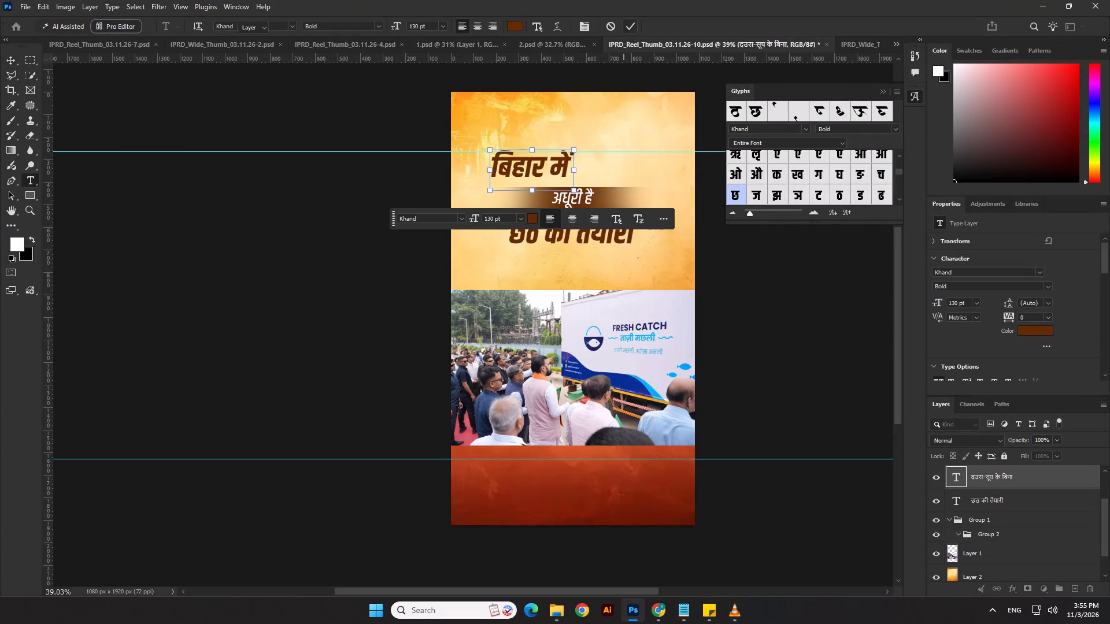
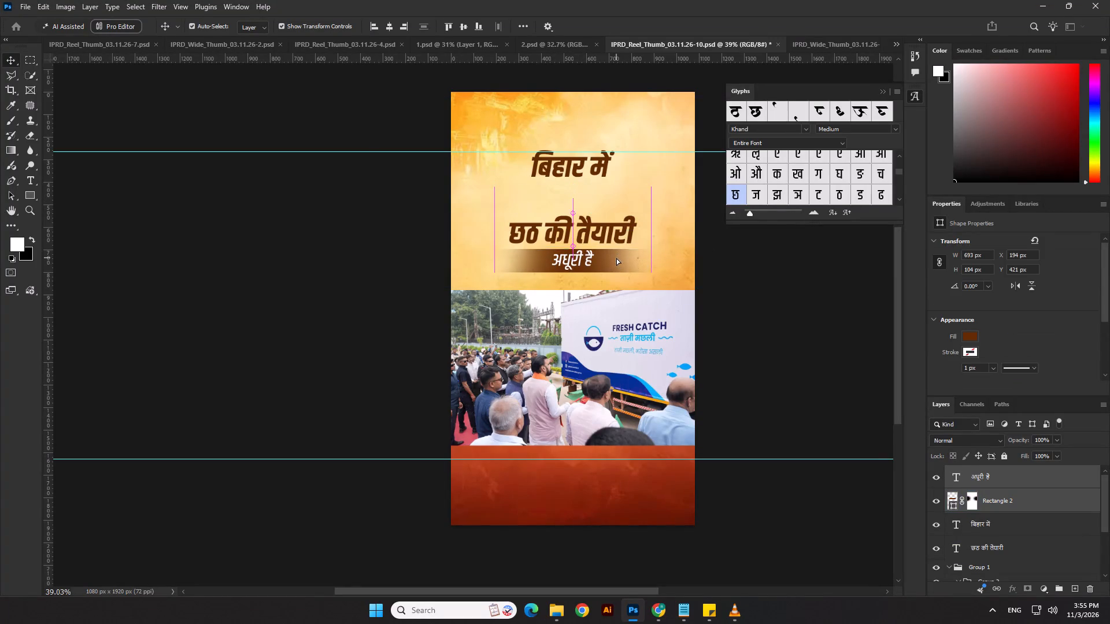
Replace the headline line "छठ की तैयारी" with the copied text "मत्स्य कारोबार".
double_click(610, 229)
key(ctrl+v)
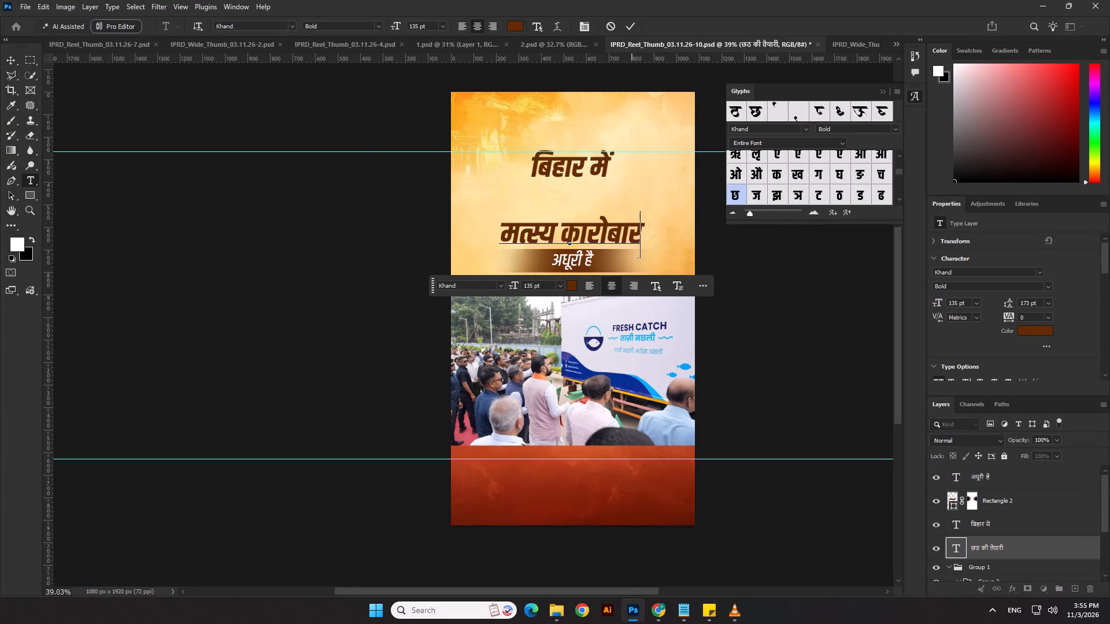
click(633, 27)
Enlarge the "मत्स्य कारोबार" line to about 211 pt and move it up beneath "बिहार में".
drag(576, 214, 580, 190)
shift+drag(587, 222, 588, 207)
key(Return)
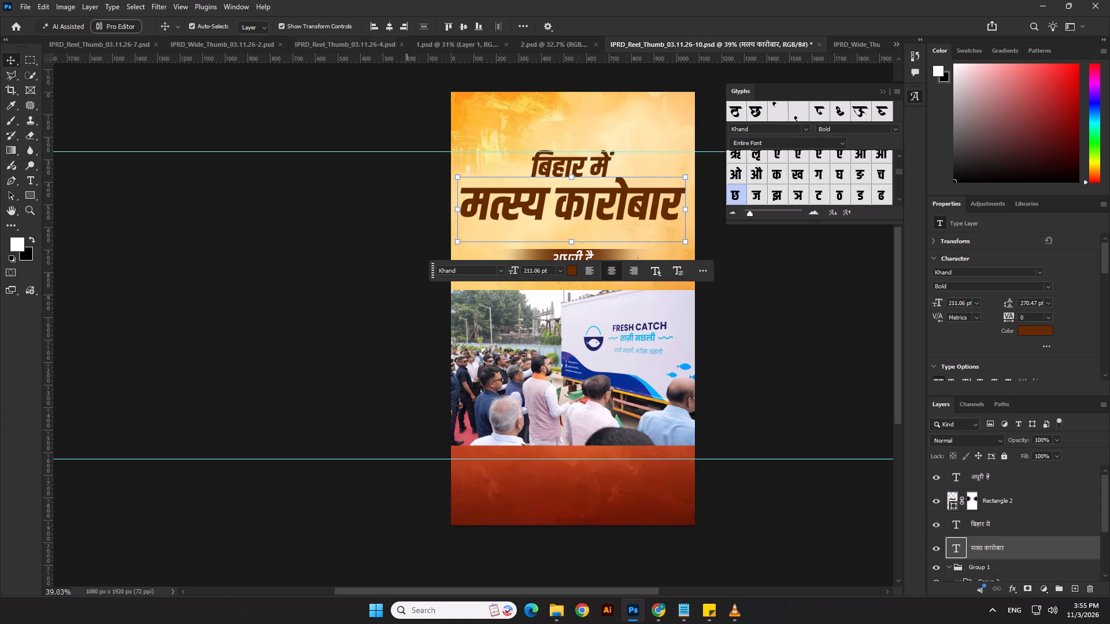
Scale "मत्स्य कारोबार" down slightly and nudge it into place close beneath "बिहार में", leaving margins at both canvas sides.
click(384, 25)
key(Down)
key(Down)
key(Down)
key(Down)
drag(569, 177, 567, 183)
key(Up)
key(shift+Up)
key(shift+Up)
key(shift+Up)
key(Return)
click(328, 288)
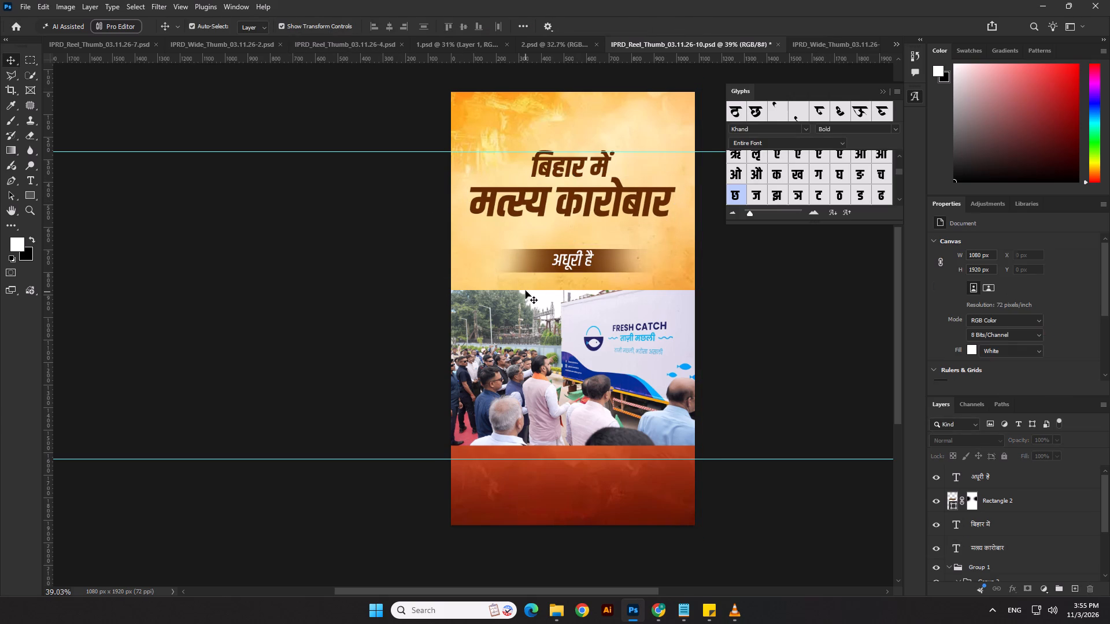
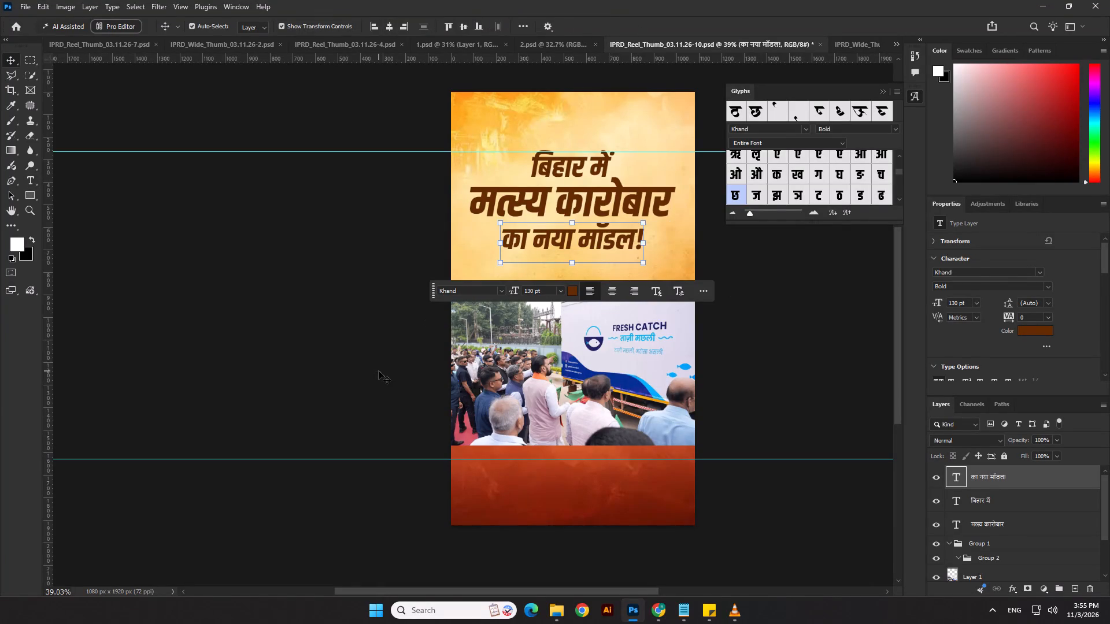
Place the NicePng_wrinkled-paper image from the Downloads folder into the thumbnail, above the Fresh Catch photo layer.
click(379, 371)
click(646, 336)
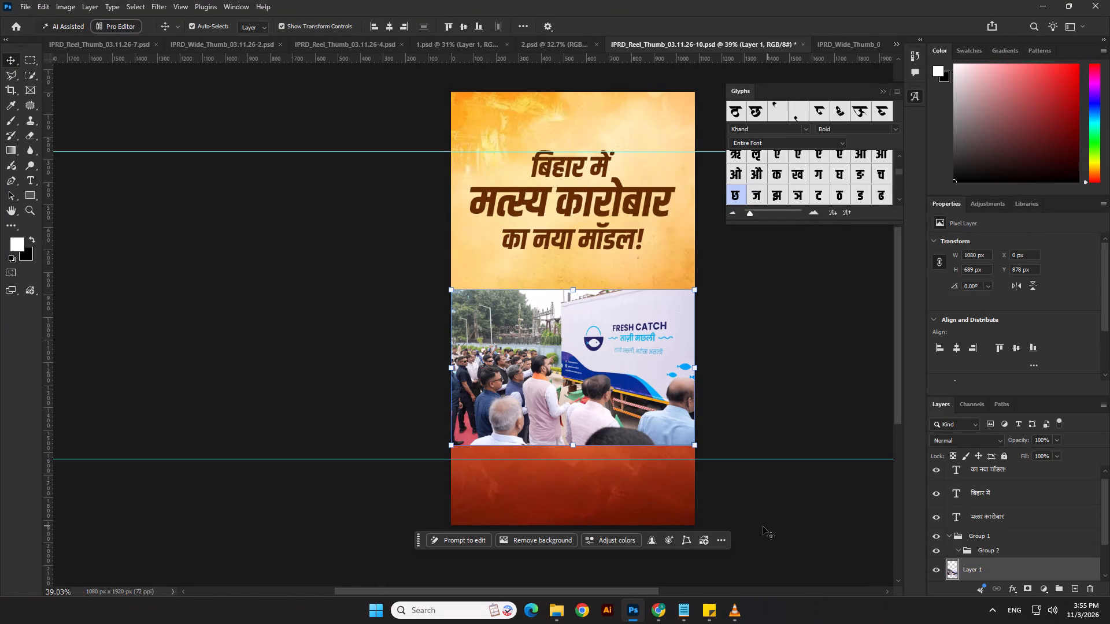
click(552, 617)
click(473, 538)
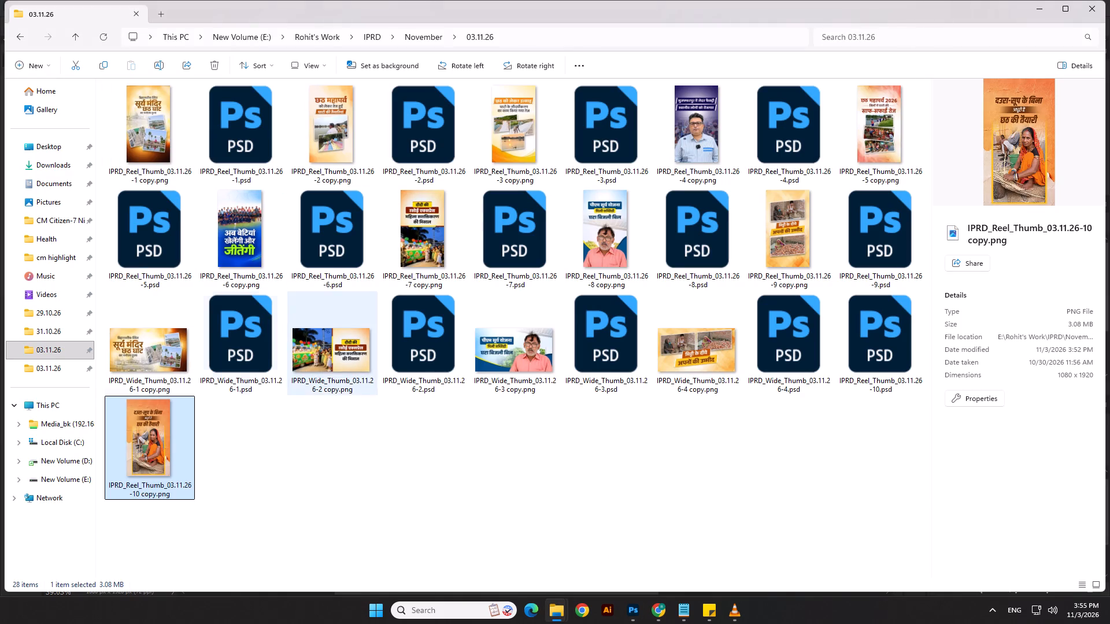
click(70, 168)
scroll(320, 282, down, 1)
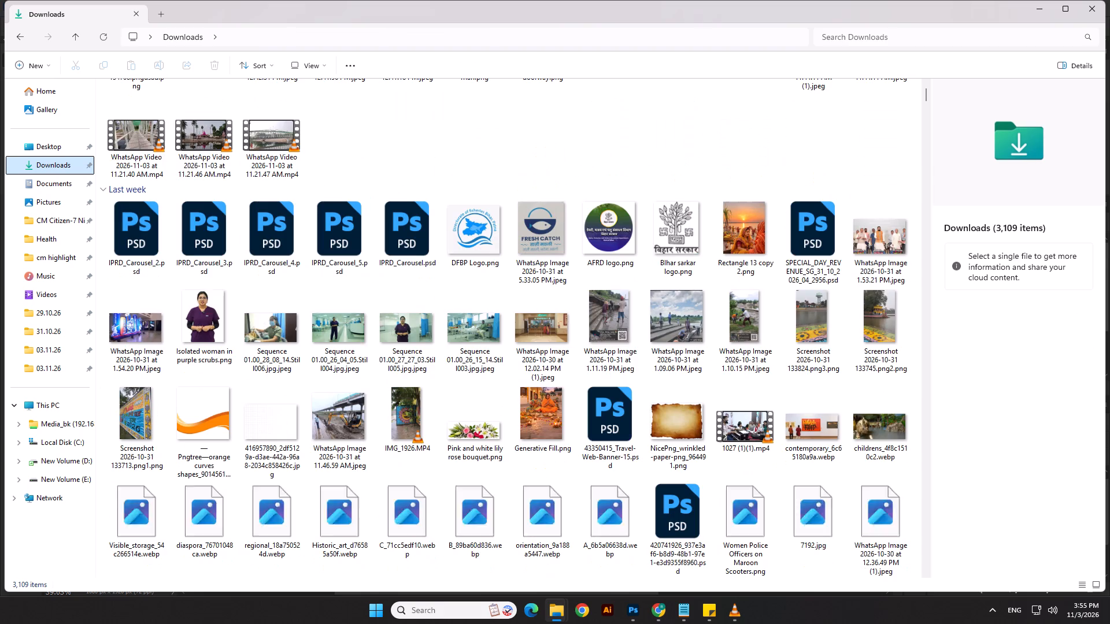
scroll(340, 374, down, 4)
scroll(485, 383, up, 3)
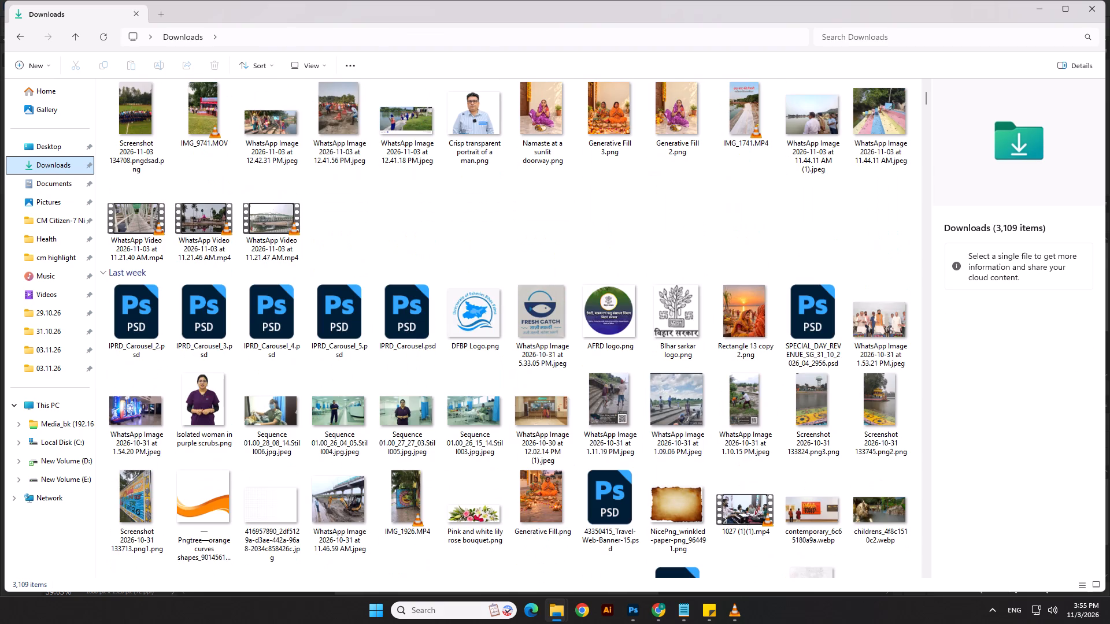
click(679, 494)
drag(665, 508, 534, 415)
key(alt+Tab)
Scale the placed paper up to about 115% width and move it down, centred over the Fresh Catch photo.
drag(557, 336, 557, 364)
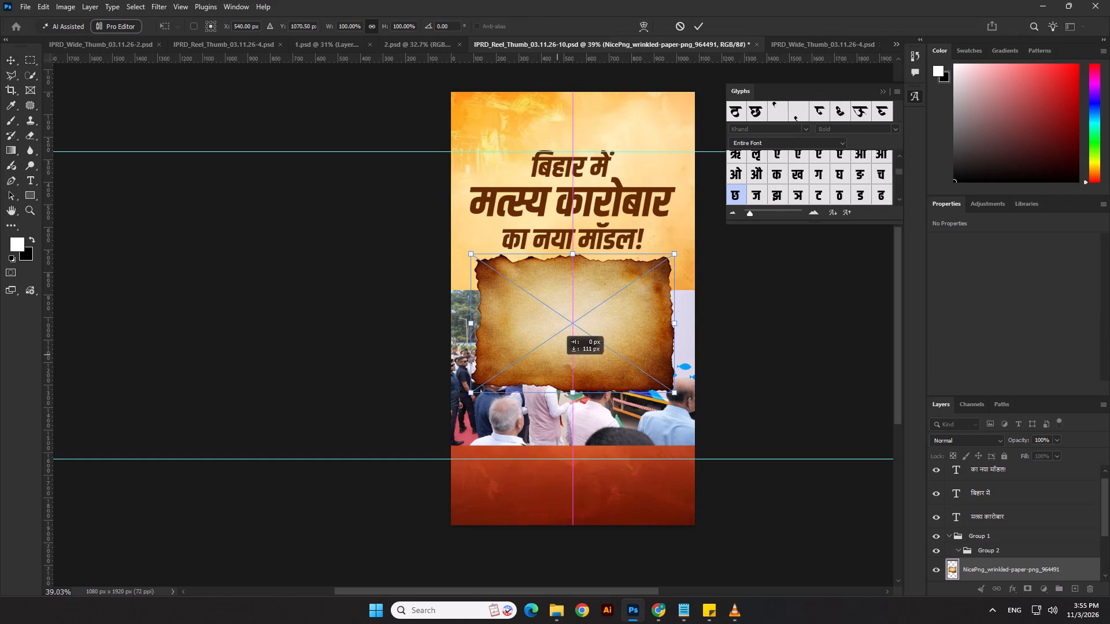
drag(557, 364, 557, 370)
drag(574, 410, 579, 426)
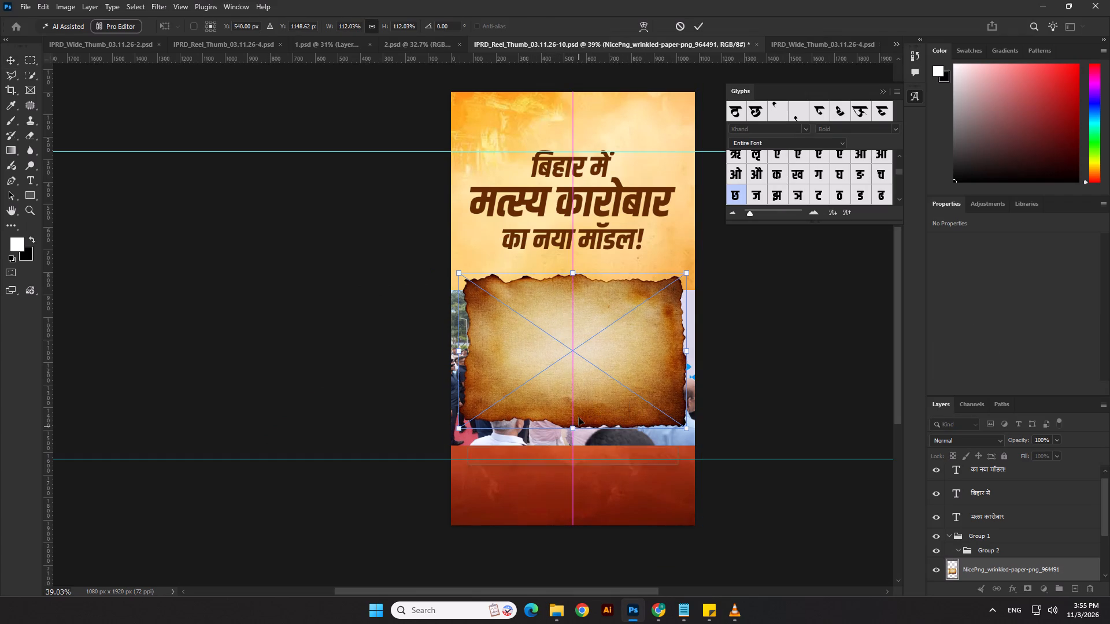
shift+drag(576, 276, 576, 287)
drag(586, 326, 586, 334)
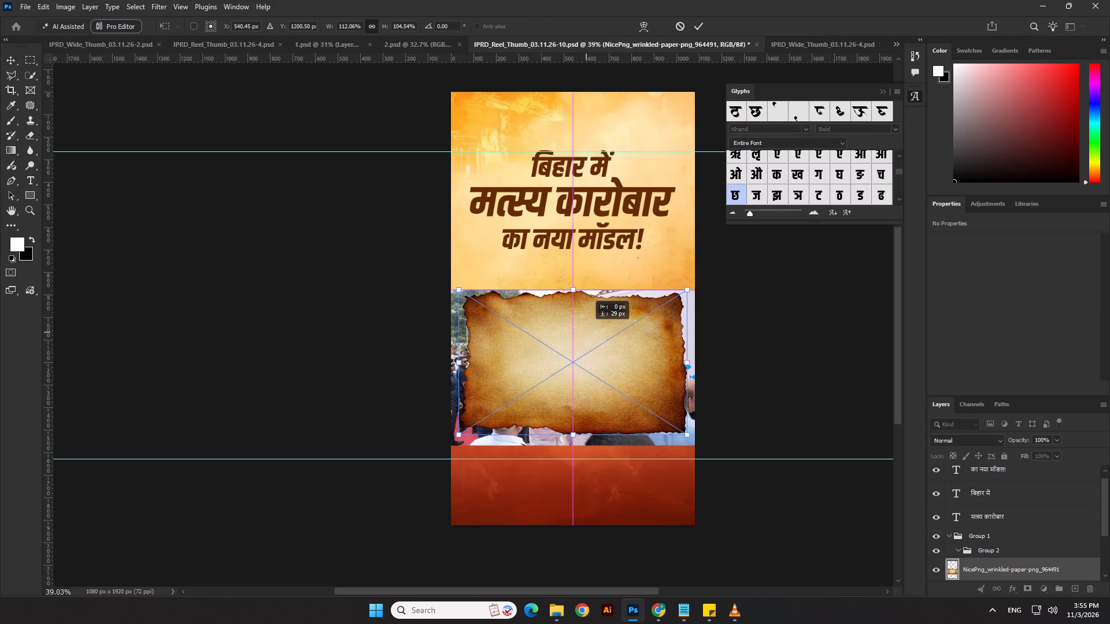
drag(586, 334, 586, 341)
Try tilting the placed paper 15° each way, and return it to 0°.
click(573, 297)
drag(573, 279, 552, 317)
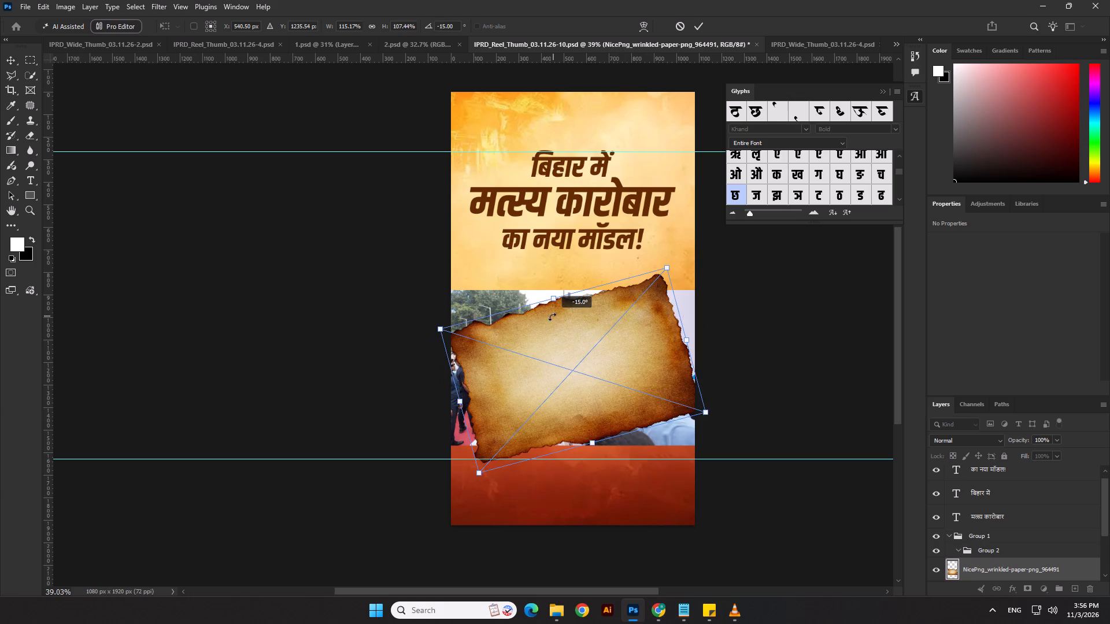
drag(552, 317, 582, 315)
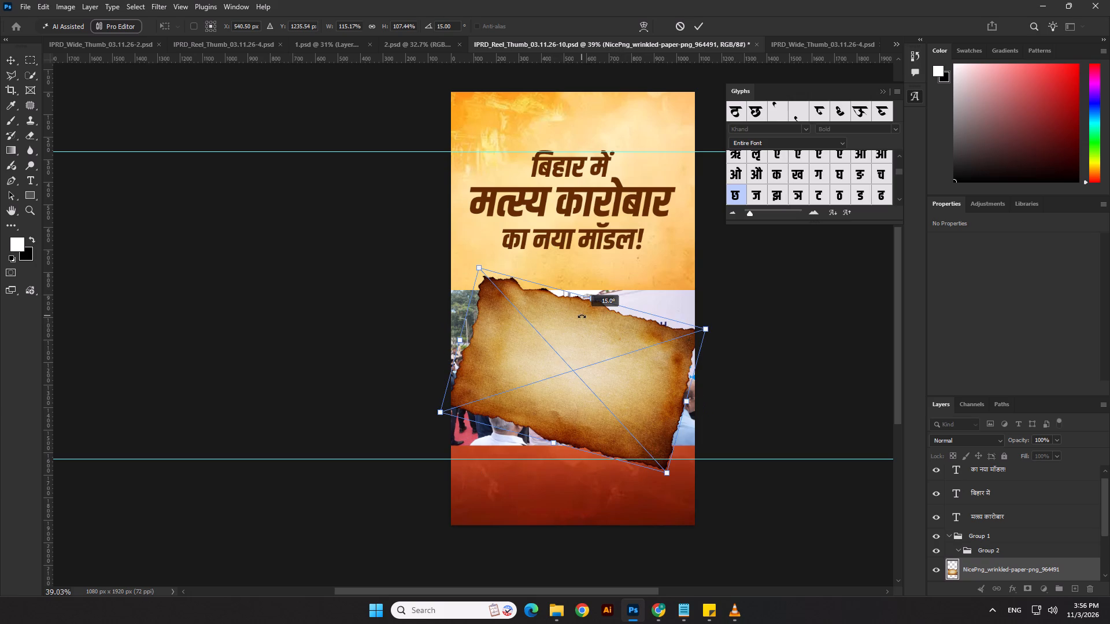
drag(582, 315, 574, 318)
Enlarge the paper to about 196% width and 183% height so it spans the canvas from below the headline downward.
drag(583, 376, 585, 358)
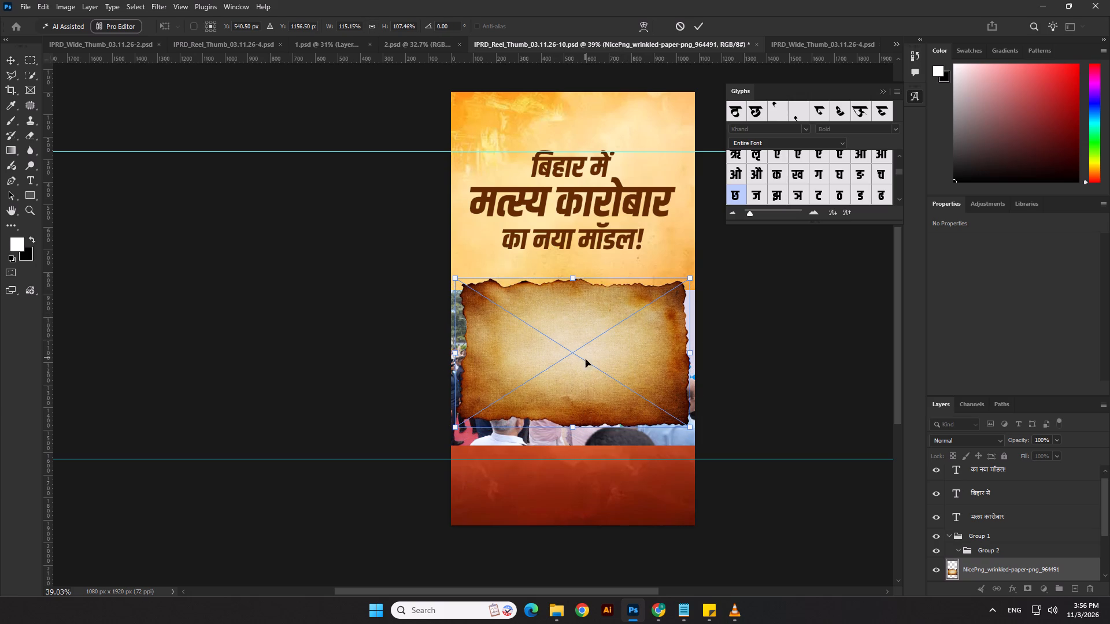
drag(577, 430, 572, 473)
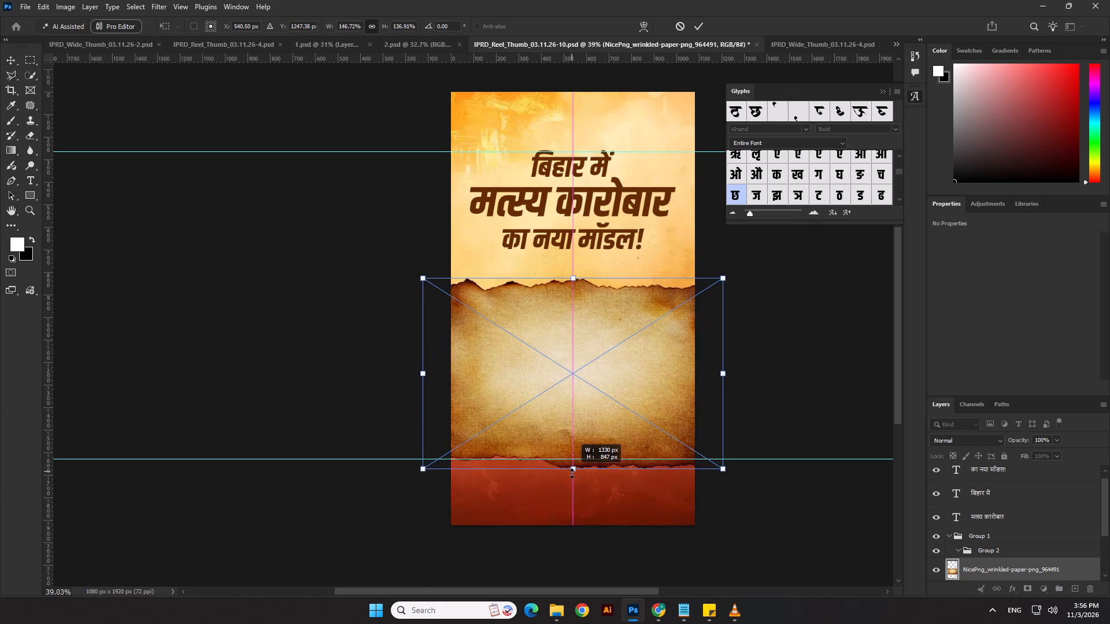
drag(572, 473, 584, 534)
Tilt the paper about -1.56° and move it up 70 px so its torn upper edge sits close beneath the headline.
drag(800, 355, 803, 348)
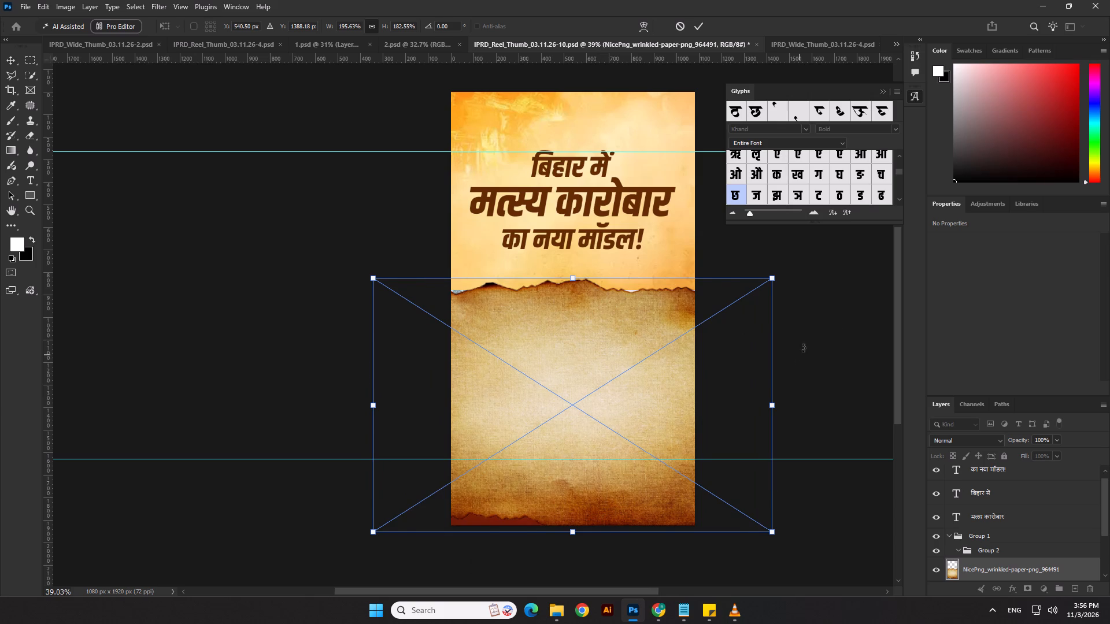
drag(803, 348, 804, 347)
key(shift+Up)
key(shift+Up)
key(shift+Up)
key(shift+Up)
key(shift+Up)
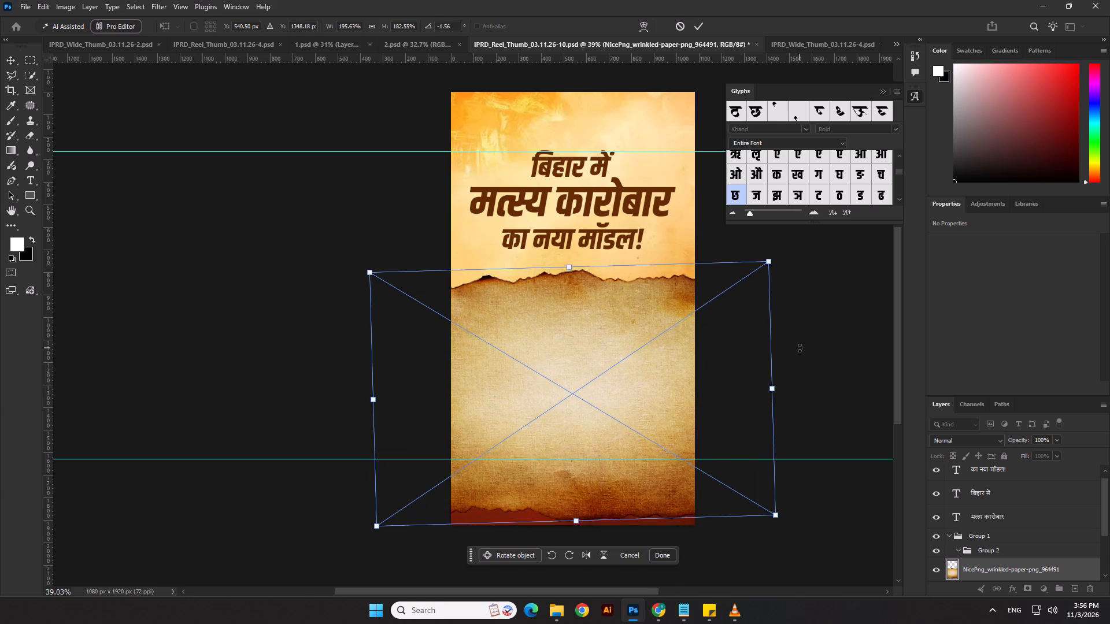
key(shift+Up)
key(shift+Up)
key(Return)
Apply a white Color Overlay at 100% opacity in Normal mode to the wrinkled-paper layer.
double_click(1079, 570)
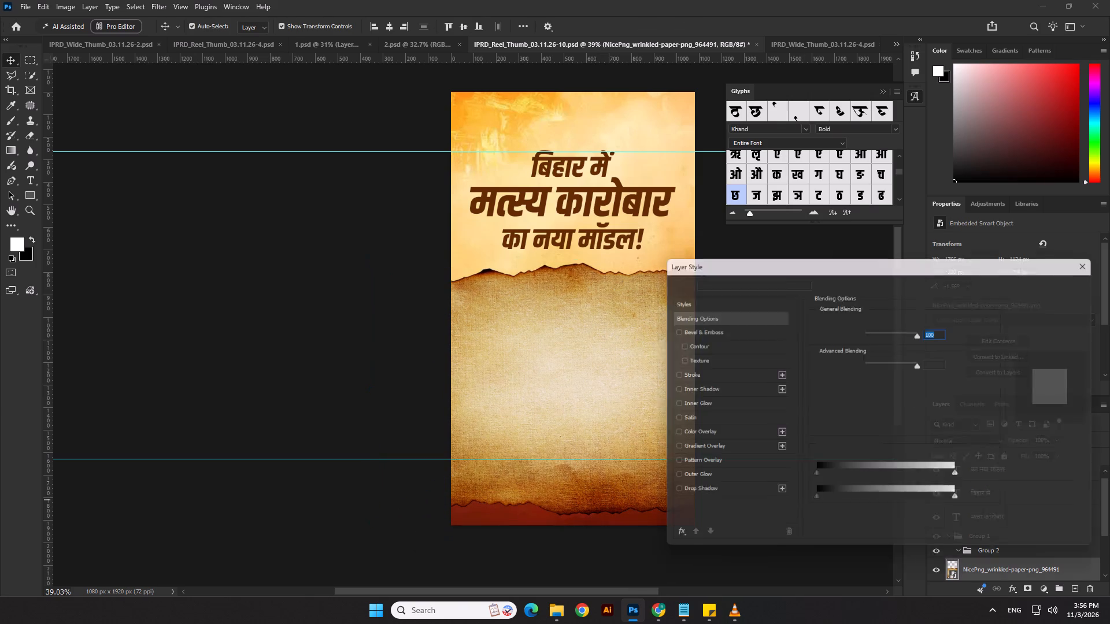
click(706, 434)
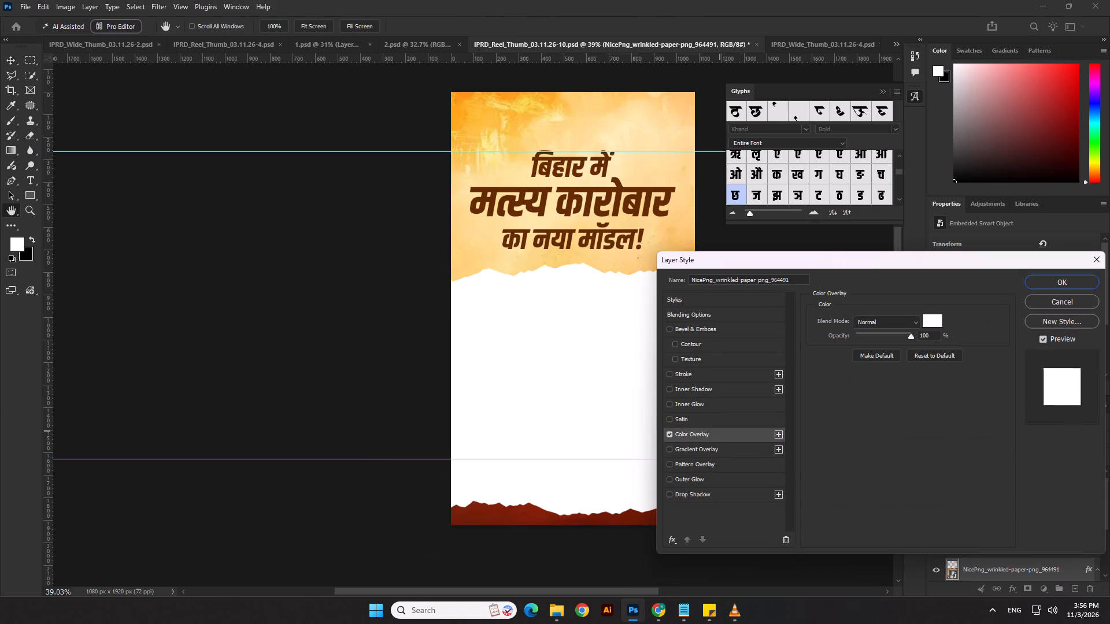
click(1076, 284)
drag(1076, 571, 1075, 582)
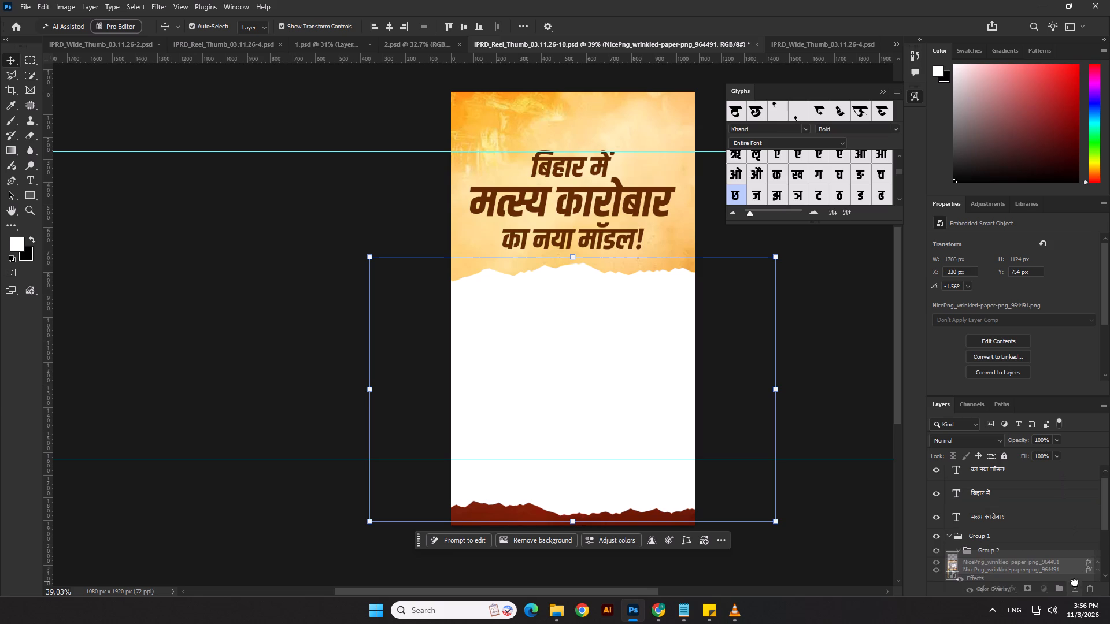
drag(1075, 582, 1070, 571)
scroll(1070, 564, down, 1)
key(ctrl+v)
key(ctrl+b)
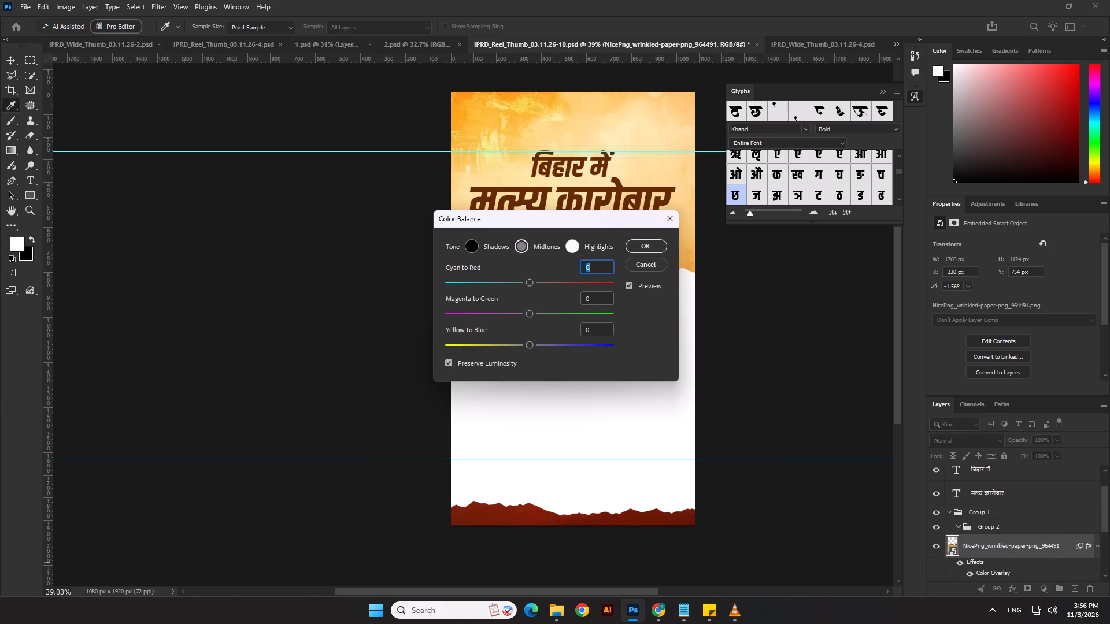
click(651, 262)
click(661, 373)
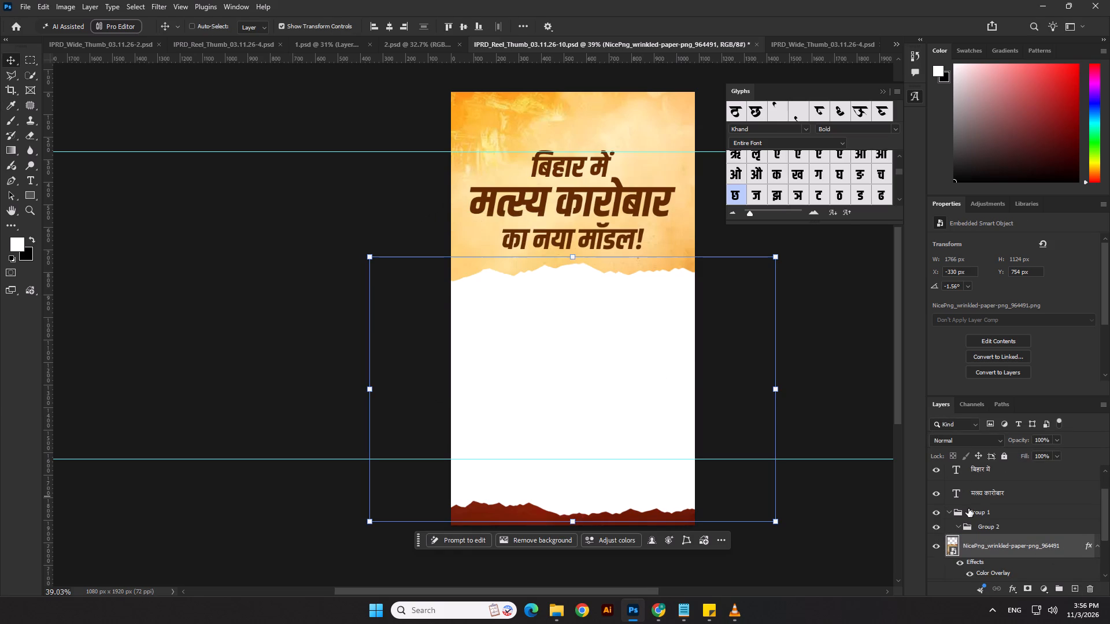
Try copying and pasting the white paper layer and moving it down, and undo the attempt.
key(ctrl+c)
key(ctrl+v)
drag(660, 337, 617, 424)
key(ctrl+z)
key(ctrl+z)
Duplicate the white torn-paper layer and rasterize the copy into a pixel layer.
drag(1063, 551, 1075, 586)
scroll(1040, 555, down, 3)
scroll(997, 528, up, 1)
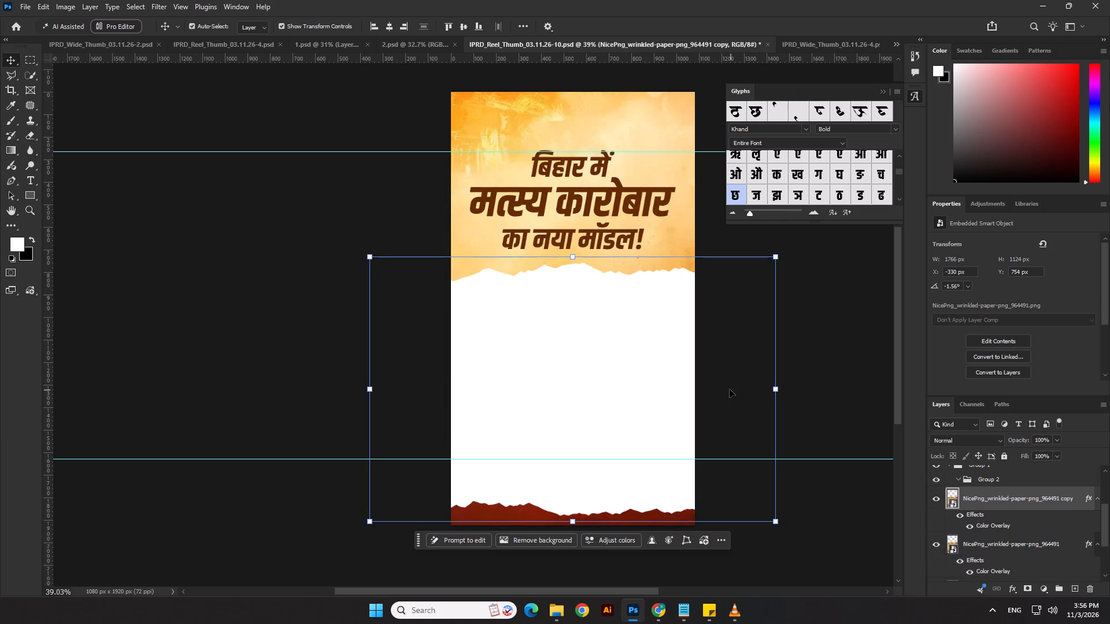
click(638, 382)
right_click(1006, 498)
click(1013, 418)
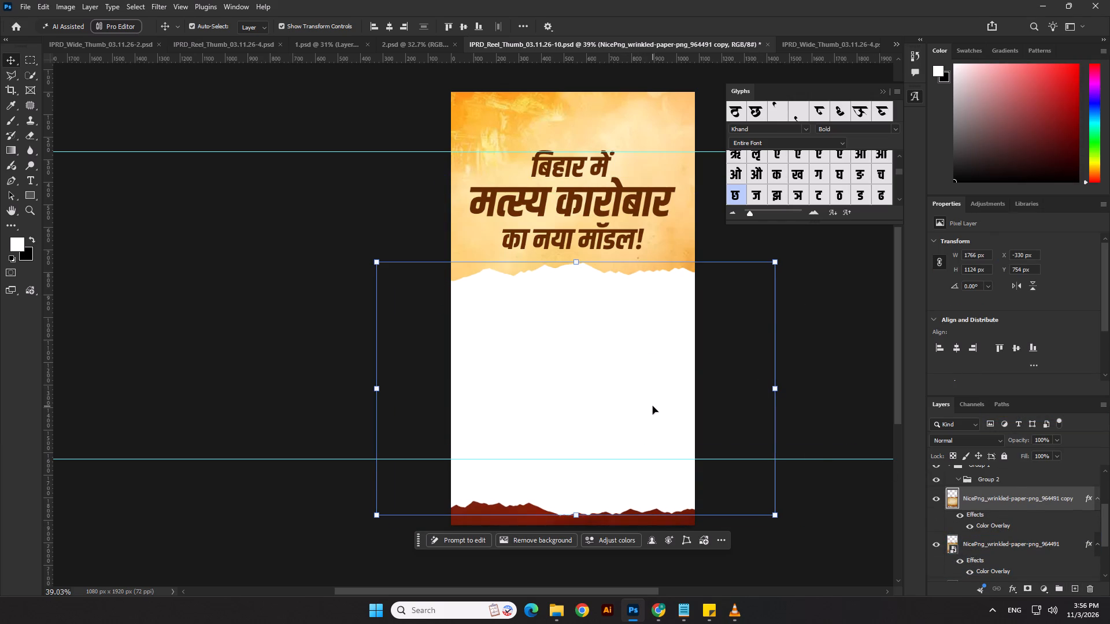
Switch to the Downloads folder in File Explorer.
key(alt+Tab)
key(alt+Tab)
scroll(962, 555, down, 5)
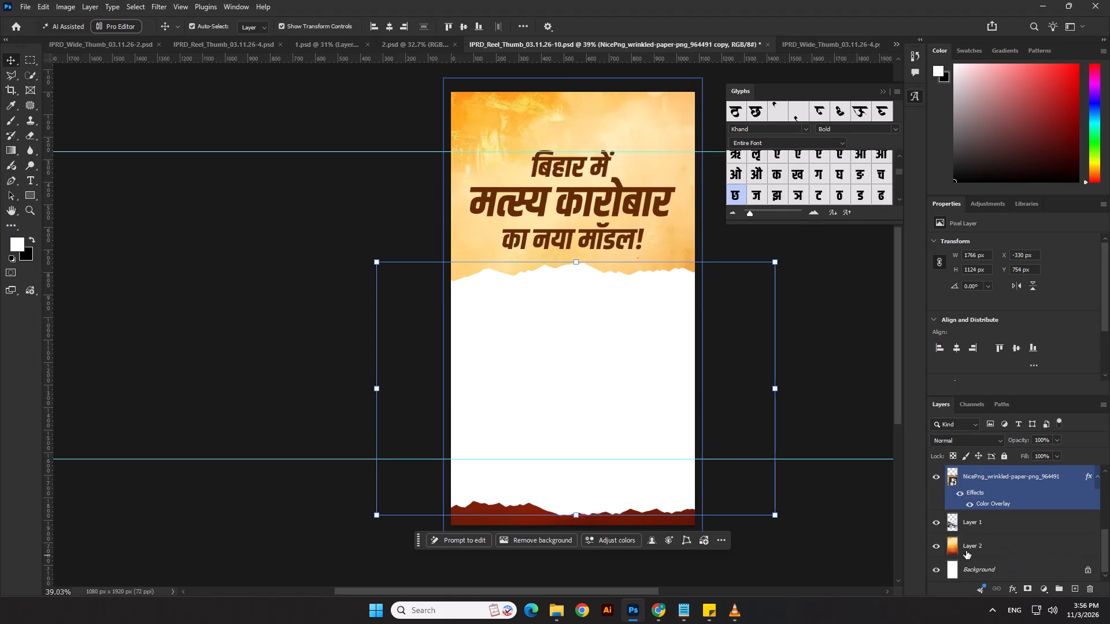
scroll(966, 551, up, 11)
key(alt+Tab)
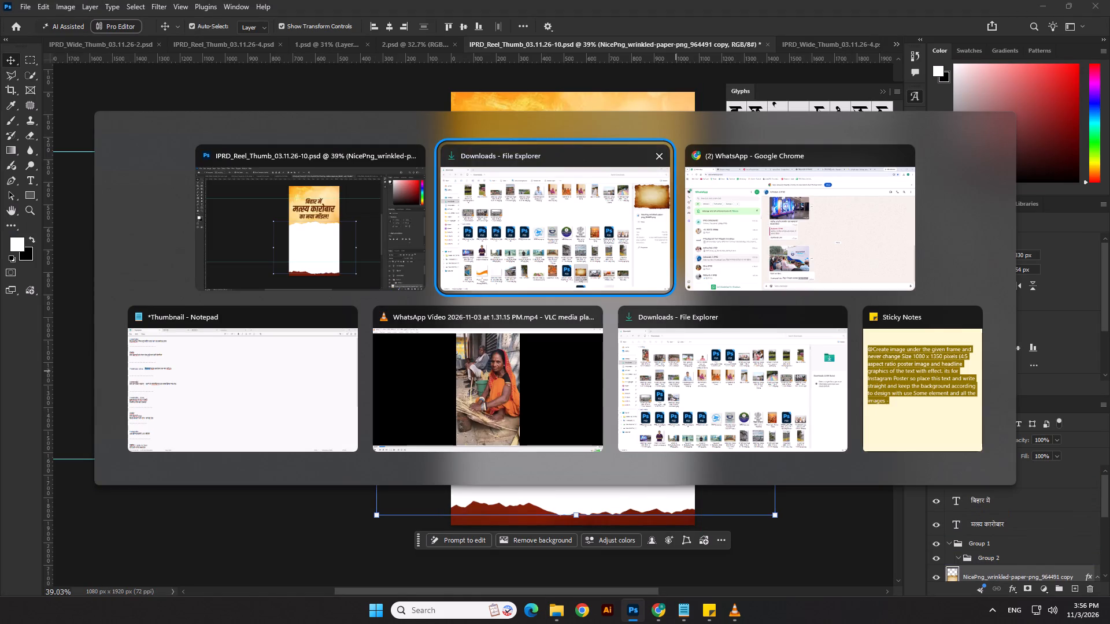
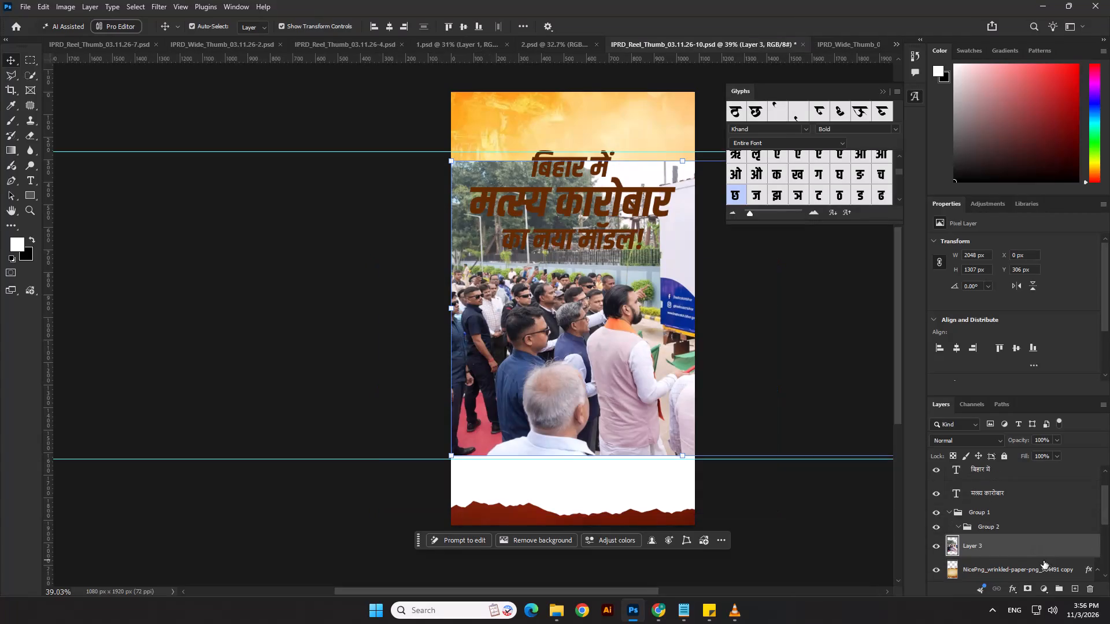
Clip the Fresh Catch event photo layer to the wrinkled-paper copy layer directly beneath it.
alt+click(979, 559)
scroll(658, 375, down, 4)
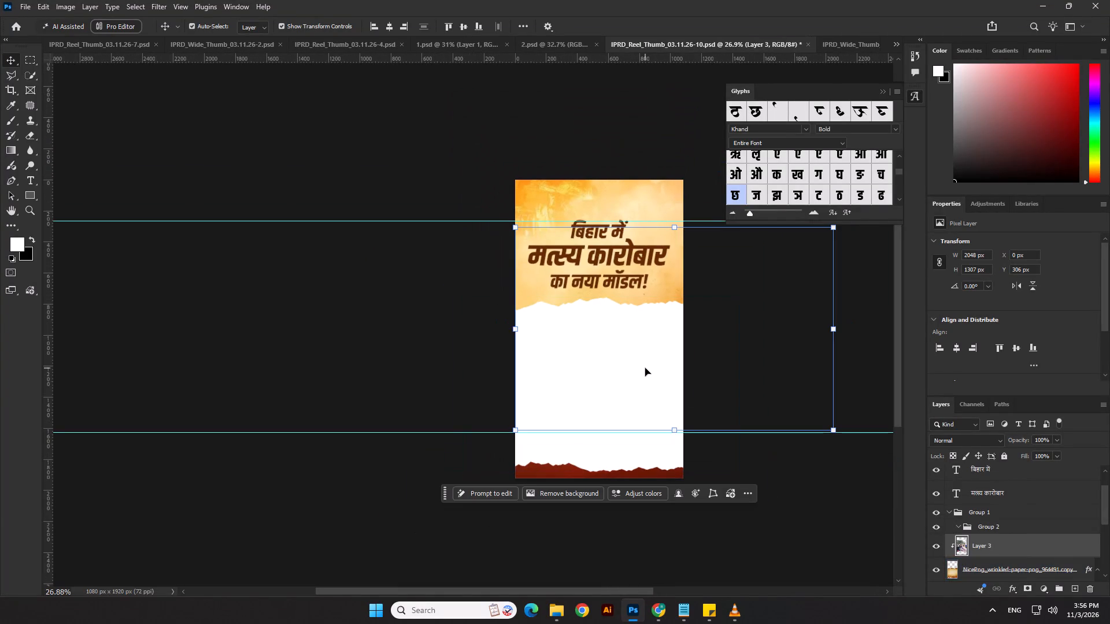
Convert the wrinkled-paper copy layer, including its Color Overlay, to a Smart Object.
scroll(1048, 557, down, 3)
click(991, 503)
right_click(991, 503)
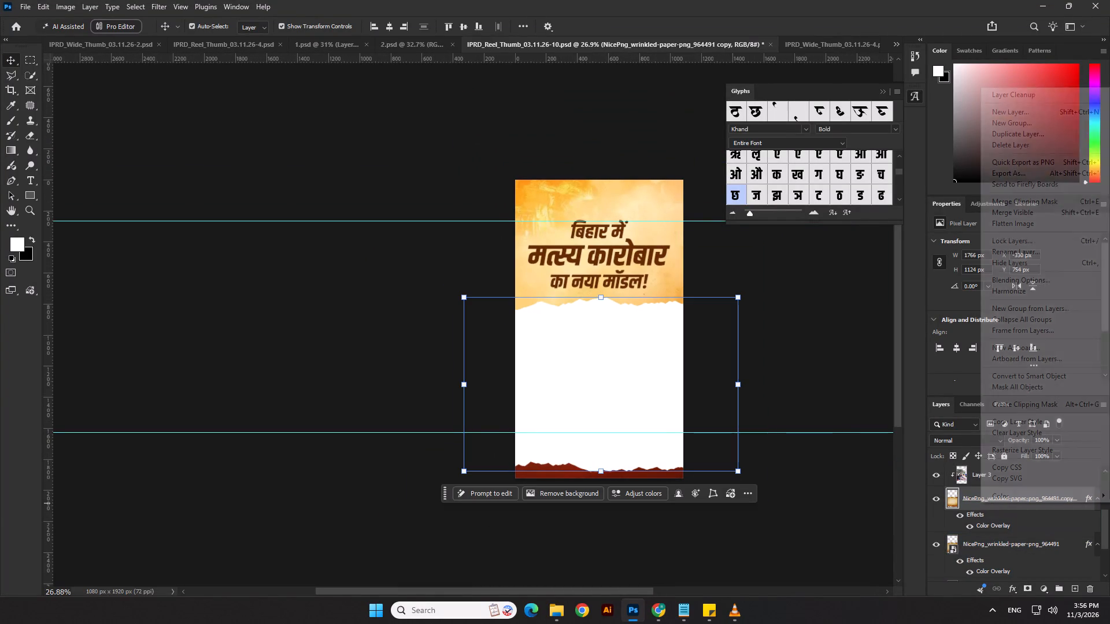
click(1016, 376)
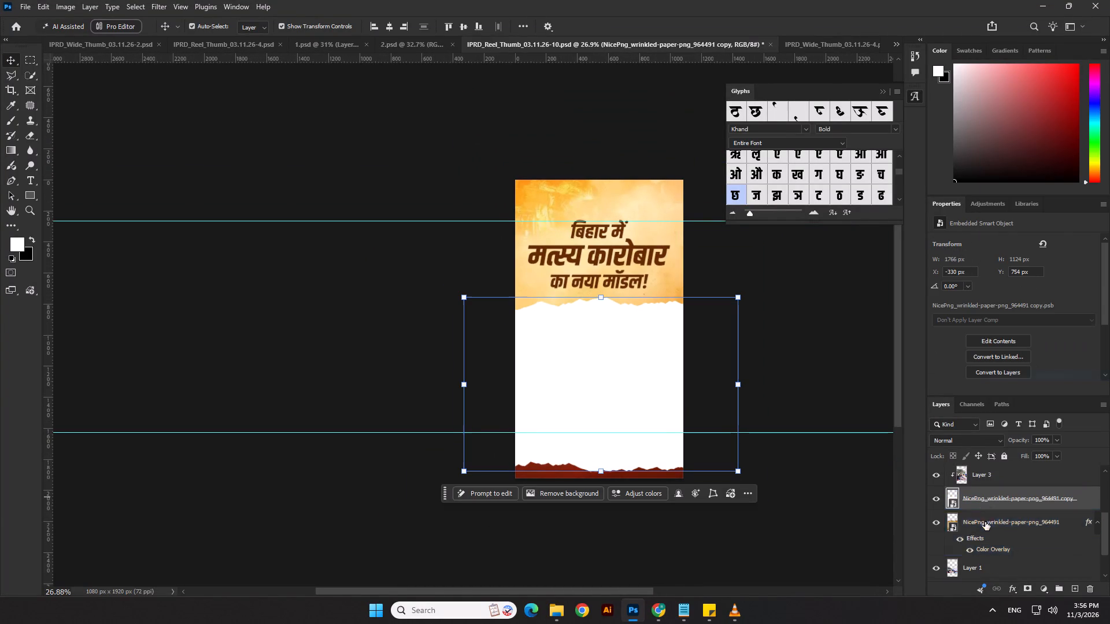
Move the clipped event photo down and left to about X -408 px, Y 578 px, bringing the Fresh Catch truck into the torn-paper area.
drag(646, 382, 646, 408)
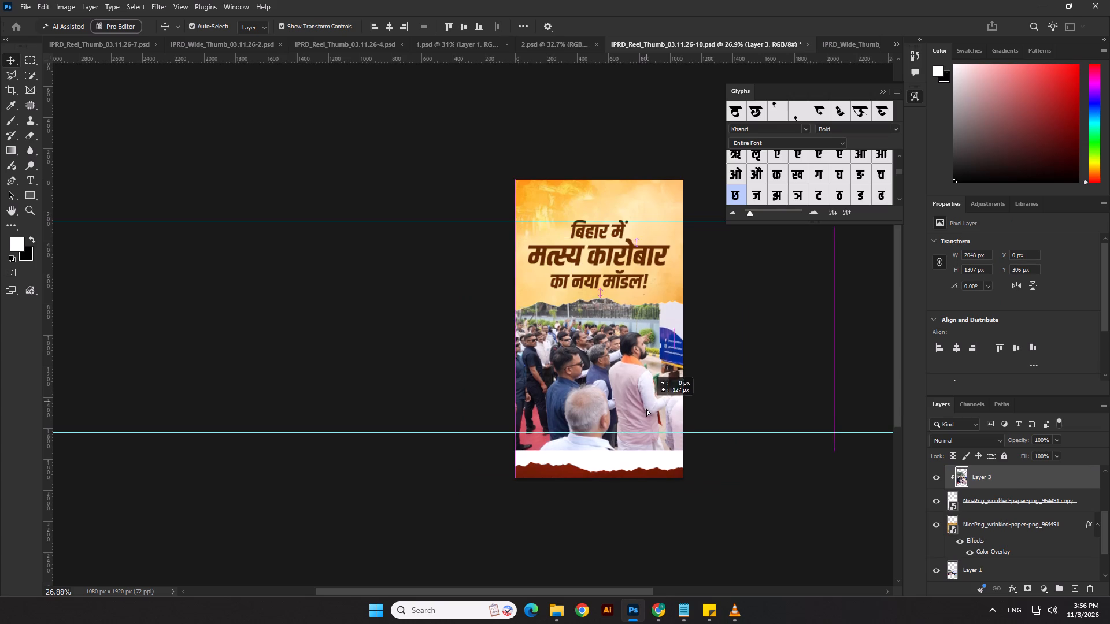
drag(646, 408, 648, 427)
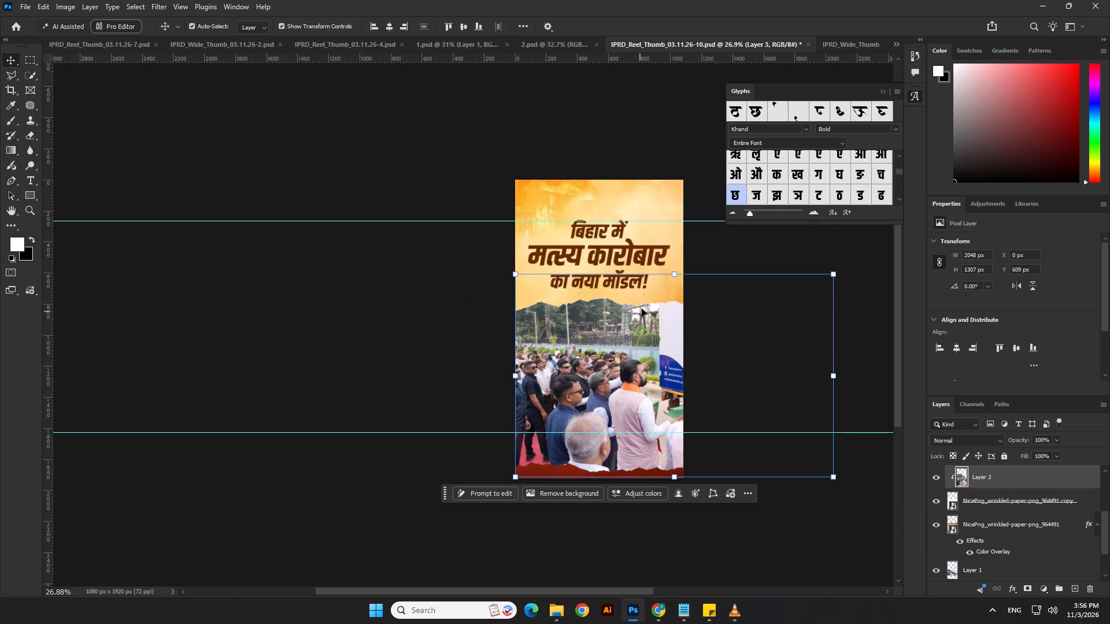
drag(657, 342, 594, 339)
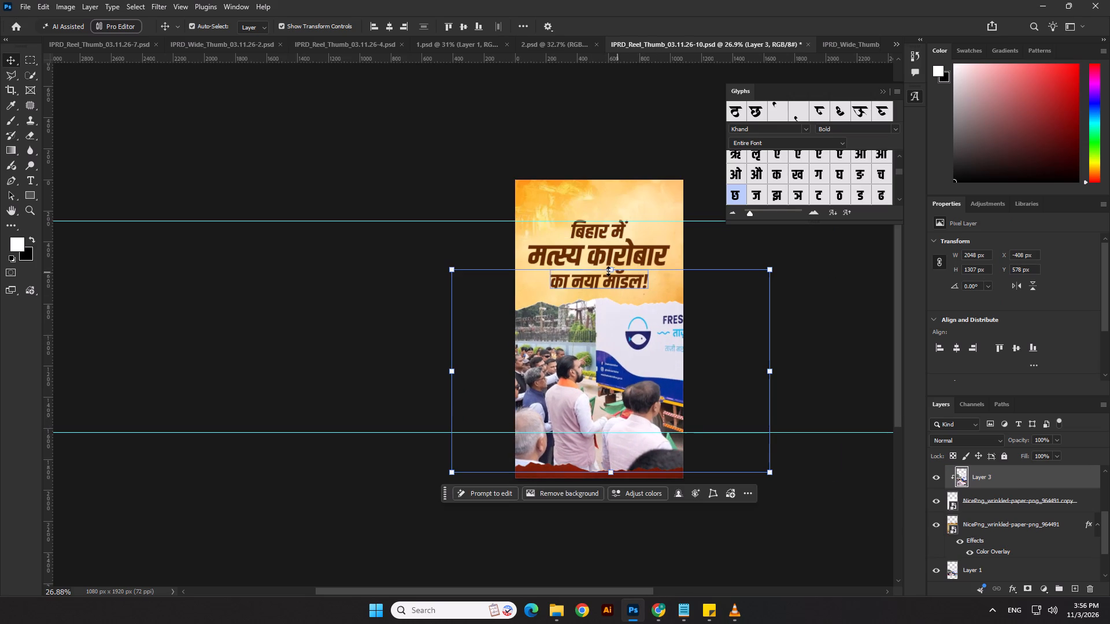
Scale the event photo to about 86.5% and nudge its centre to about X 466 px, Y 1329.5 px.
drag(608, 271, 612, 299)
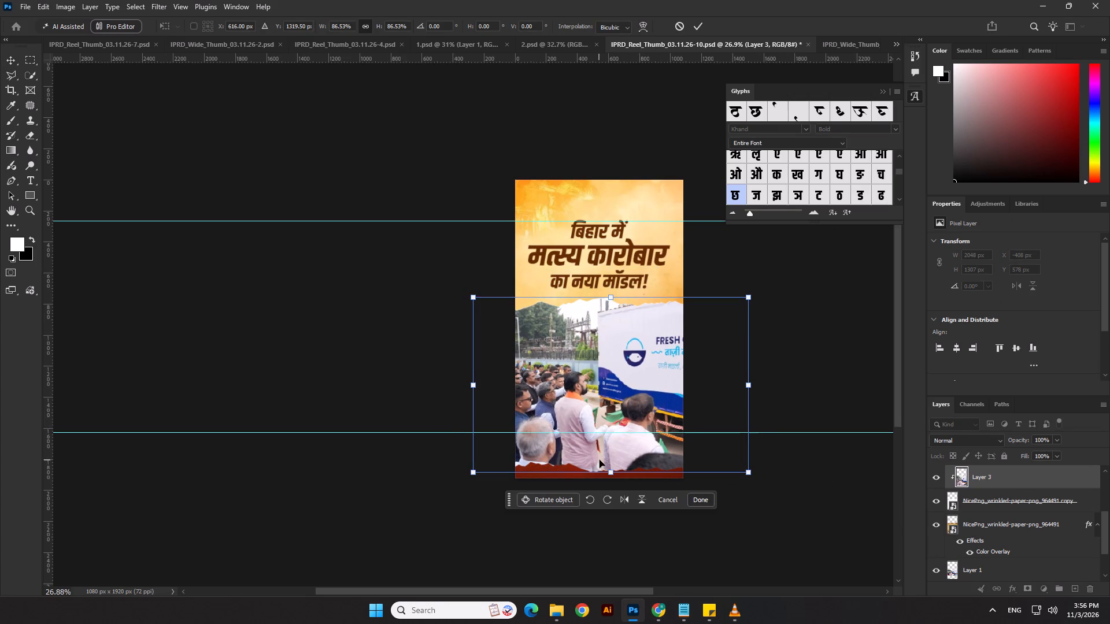
key(shift+Down)
key(shift+Left)
key(shift+Left)
key(shift+Left)
key(shift+Left)
key(shift+Left)
key(shift+Left)
key(shift+Left)
key(shift+Left)
key(shift+Left)
key(shift+Left)
key(shift+Left)
key(shift+Left)
key(shift+Left)
key(shift+Left)
key(shift+Left)
key(shift+Left)
key(shift+Left)
key(shift+Left)
key(shift+Left)
key(shift+Left)
key(shift+Left)
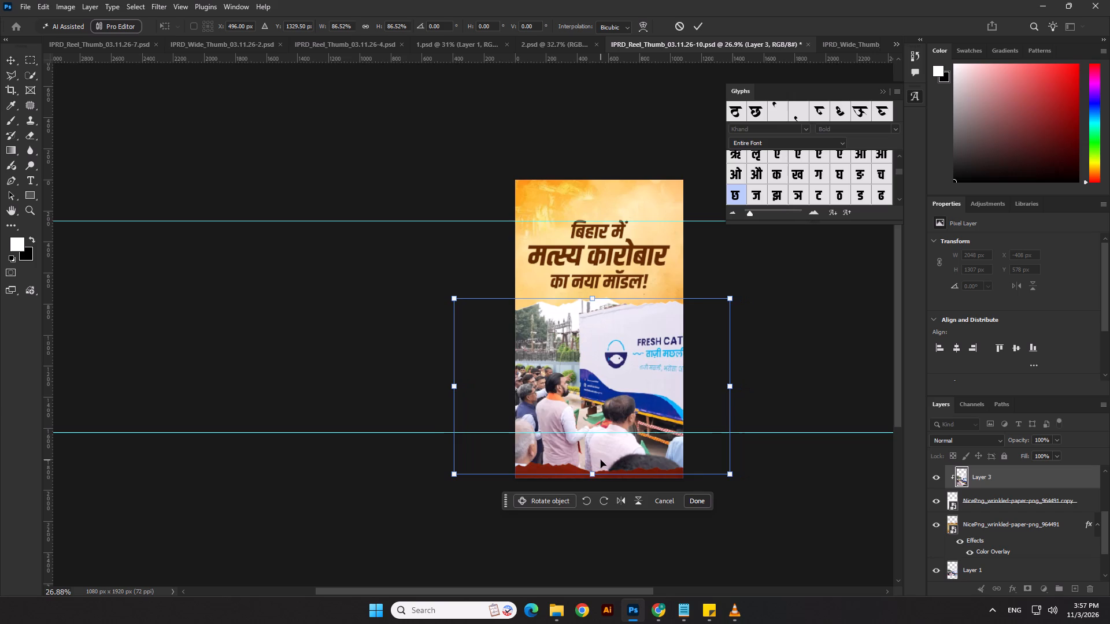
key(shift+Up)
key(shift+Up)
key(shift+Right)
key(shift+Right)
key(shift+Right)
key(shift+Down)
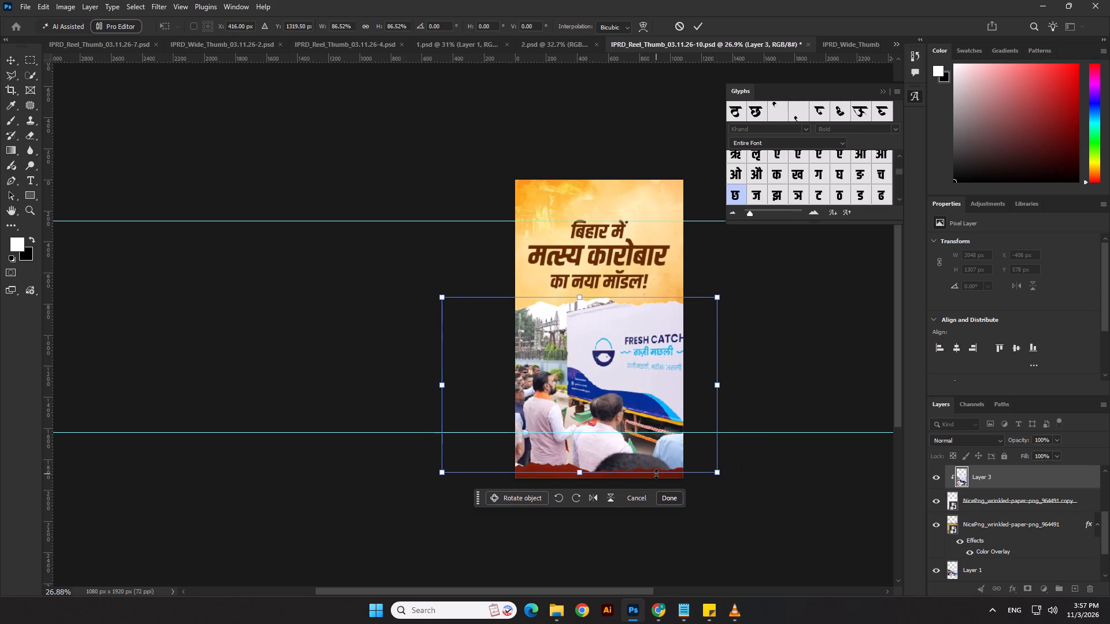
key(shift+Down)
key(shift+Right)
key(shift+Right)
key(shift+Right)
key(shift+Right)
key(shift+Right)
Shrink the event photo to about 1532 × 978 px and place it at about X -420 px, Y 754 px, framing the full truck logo.
scroll(722, 311, up, 4)
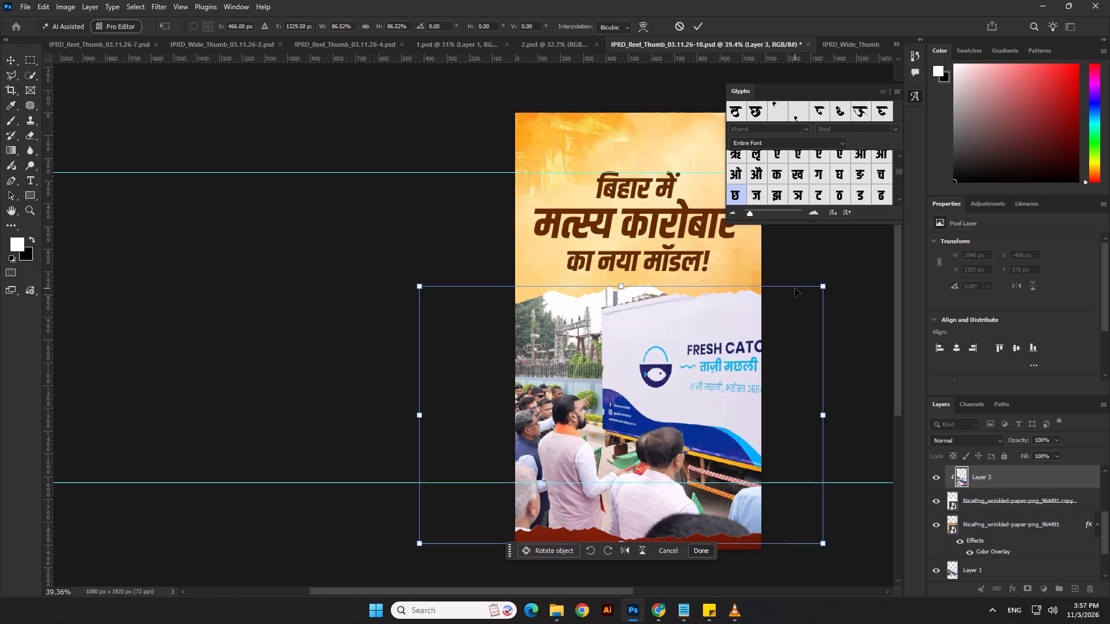
drag(822, 284, 753, 298)
drag(719, 395, 723, 359)
key(Return)
Select both wrinkled-paper layers and reduce their height to about 84% from the bottom edge, keeping the width.
scroll(985, 536, down, 2)
click(988, 483)
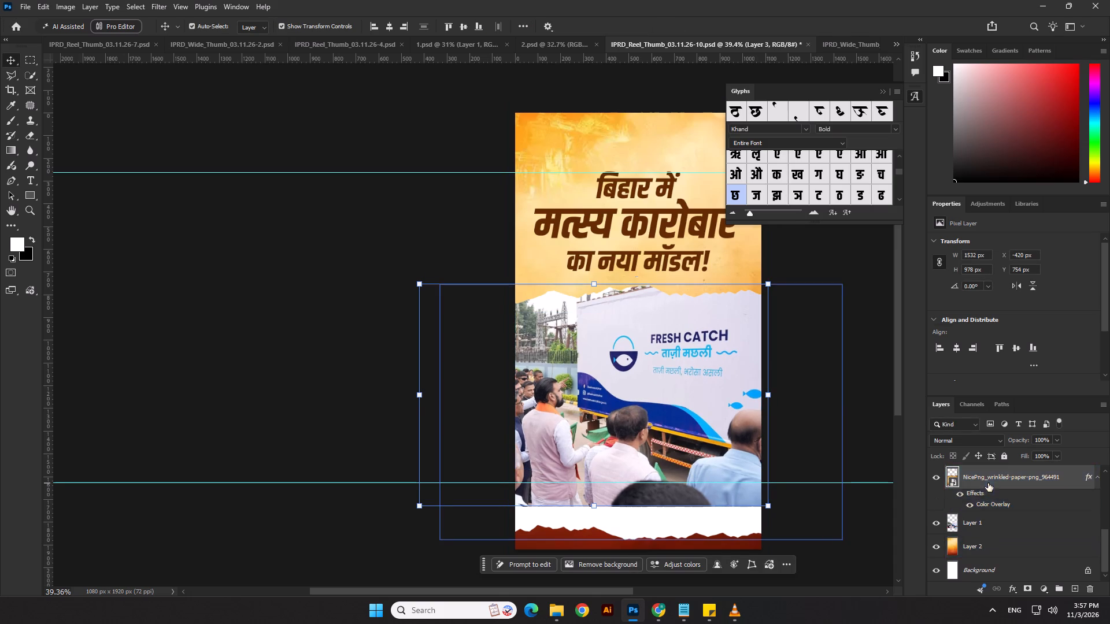
scroll(988, 497, up, 2)
ctrl+click(986, 499)
drag(646, 541, 647, 511)
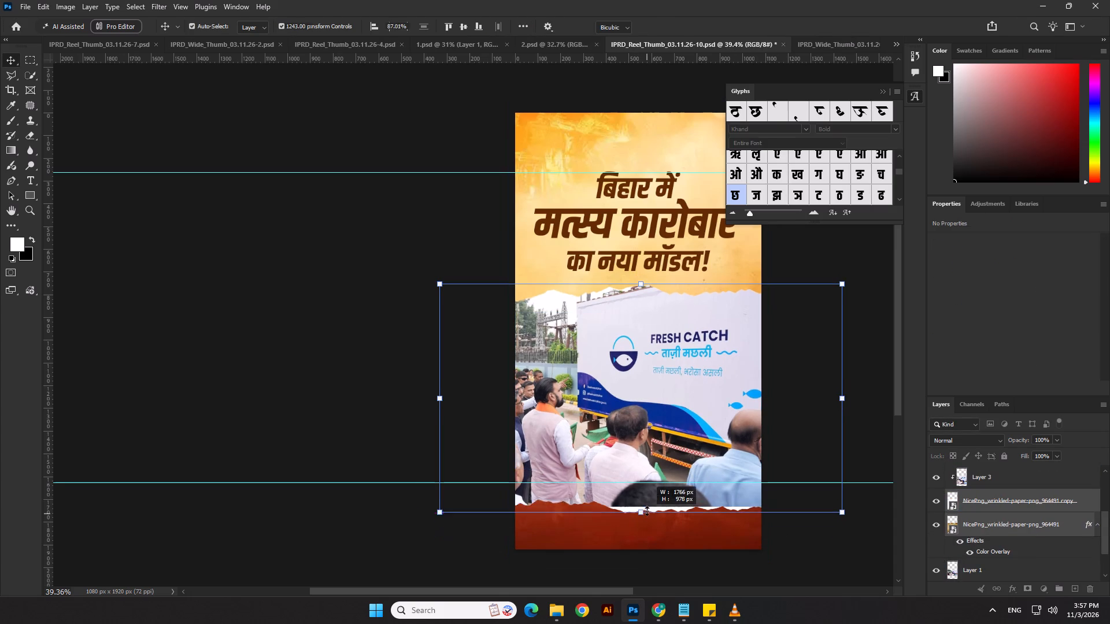
drag(647, 511, 647, 500)
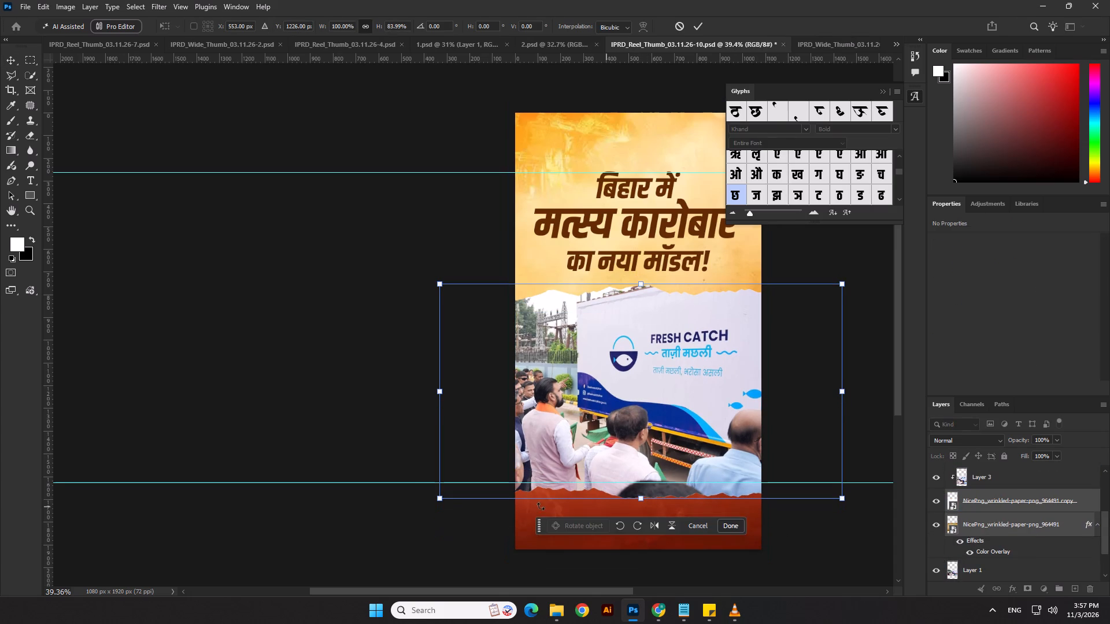
key(Return)
click(393, 399)
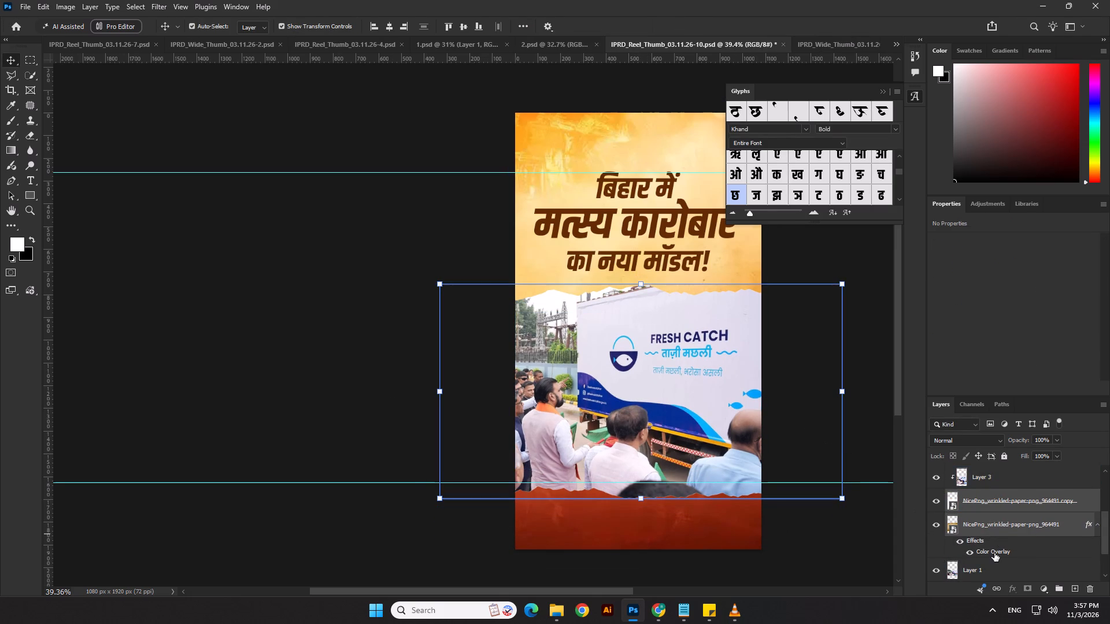
Shift the lower white paper layer upward and stretch its height to about 995 px, forming white torn borders above and below the photo.
click(994, 528)
key(shift+Up)
key(shift+Up)
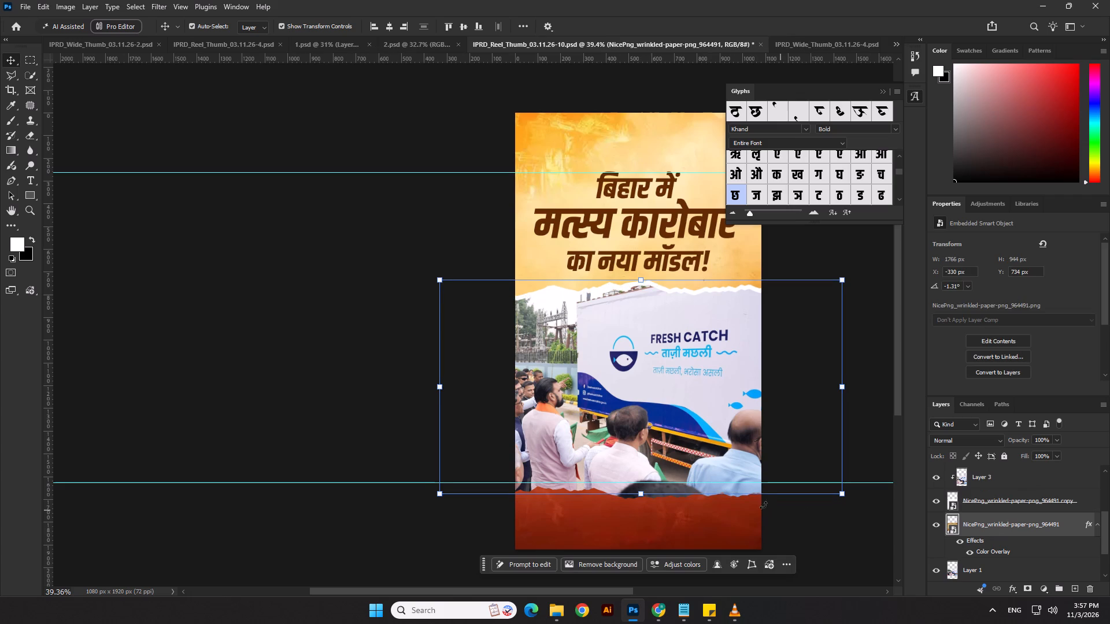
drag(647, 498, 646, 513)
key(Up)
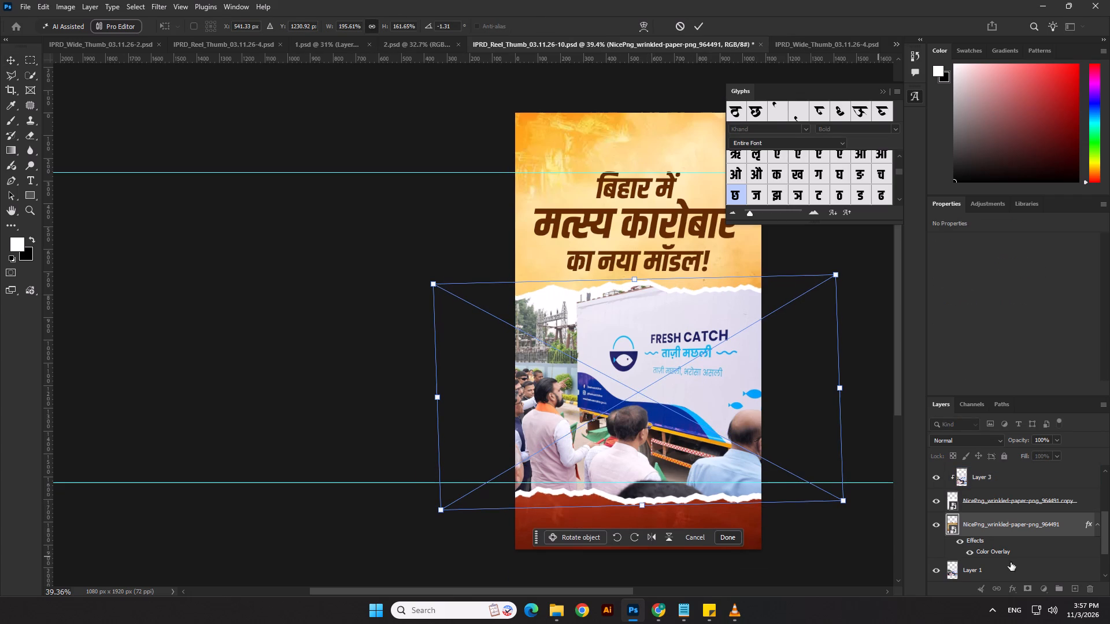
key(Up)
key(Return)
Add a Drop Shadow to the lower white paper layer with 24% opacity and 24 px size.
click(1084, 504)
double_click(1074, 523)
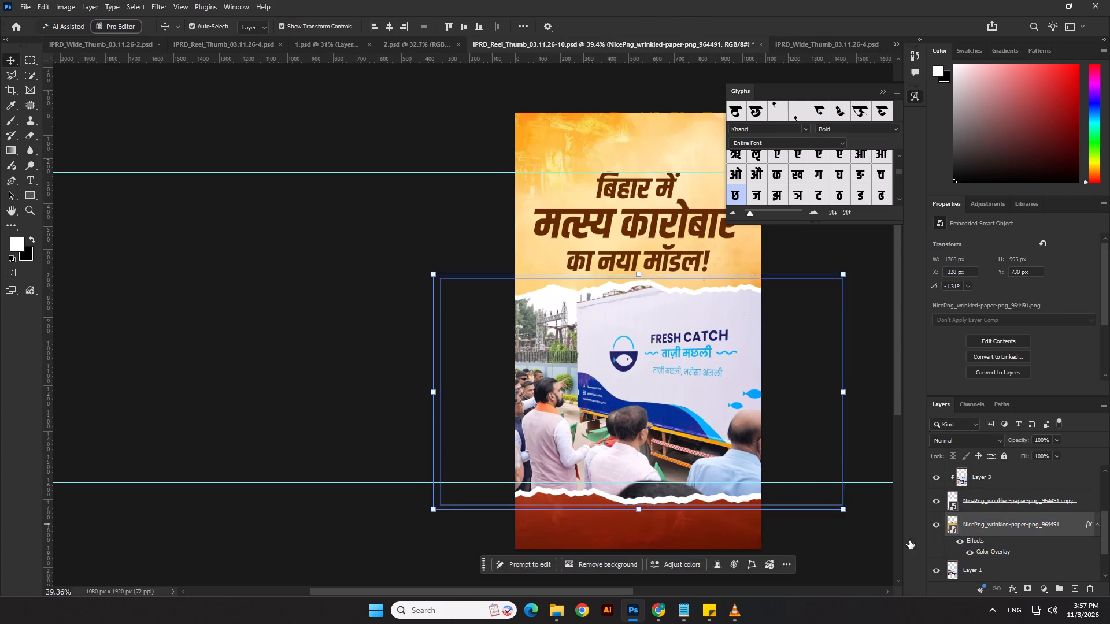
click(712, 497)
click(571, 469)
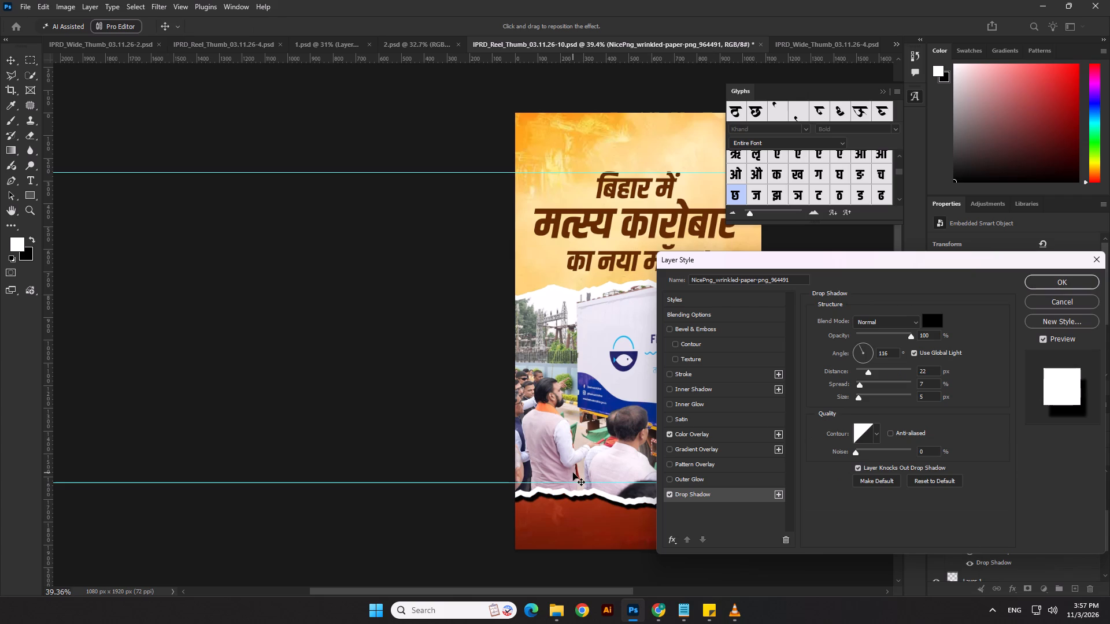
click(865, 399)
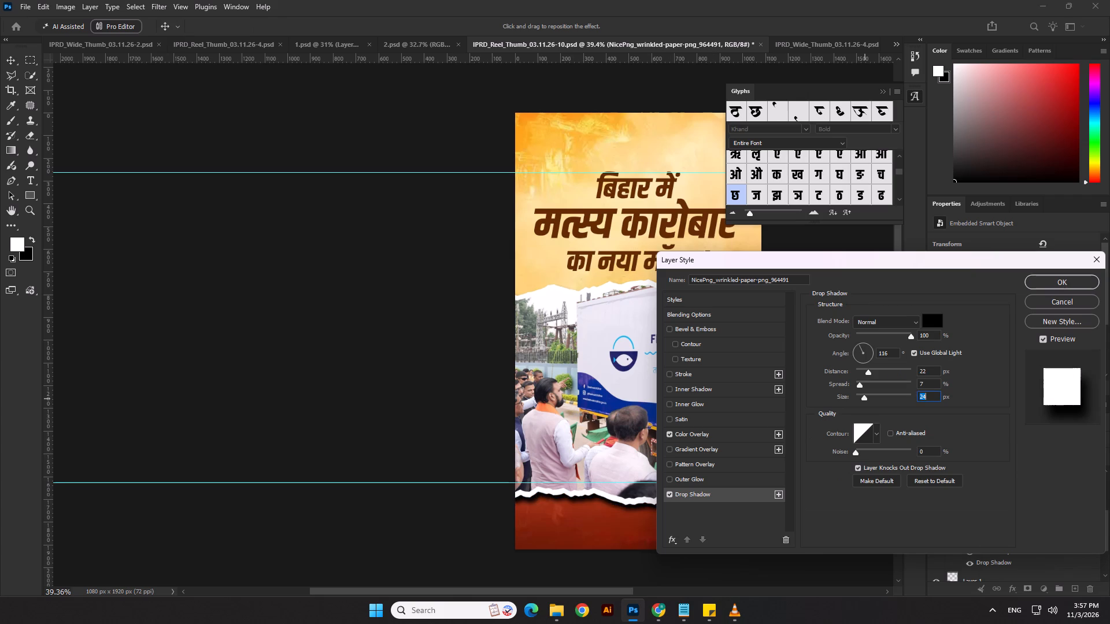
click(869, 331)
click(1049, 284)
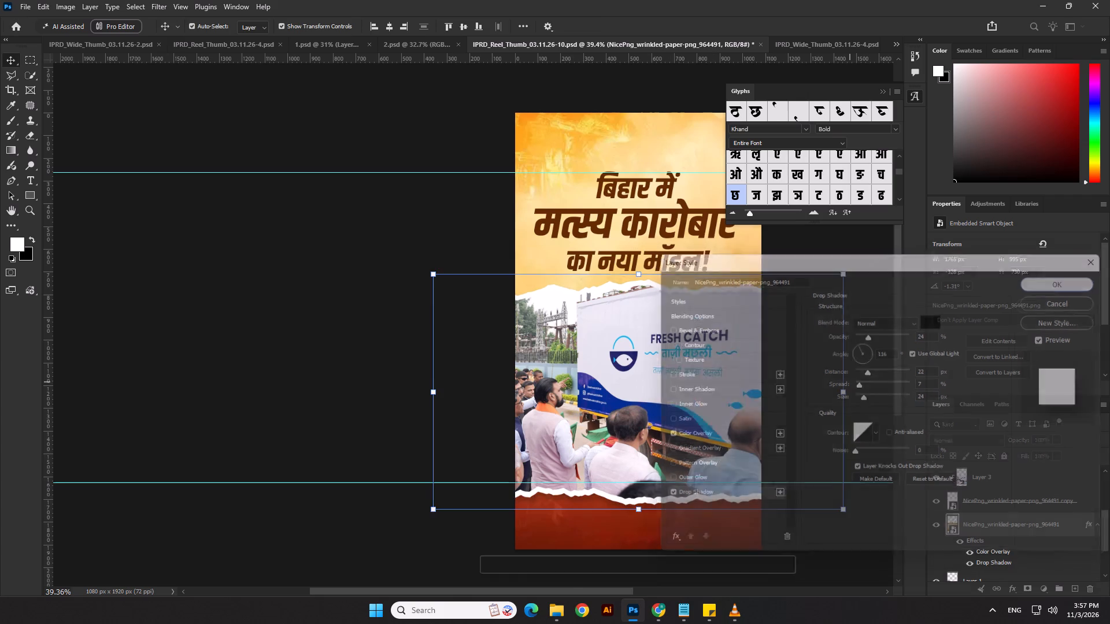
click(324, 403)
Examine the thumbnail's overall composition and torn-paper edges at several zoom levels.
scroll(324, 402, down, 4)
click(820, 291)
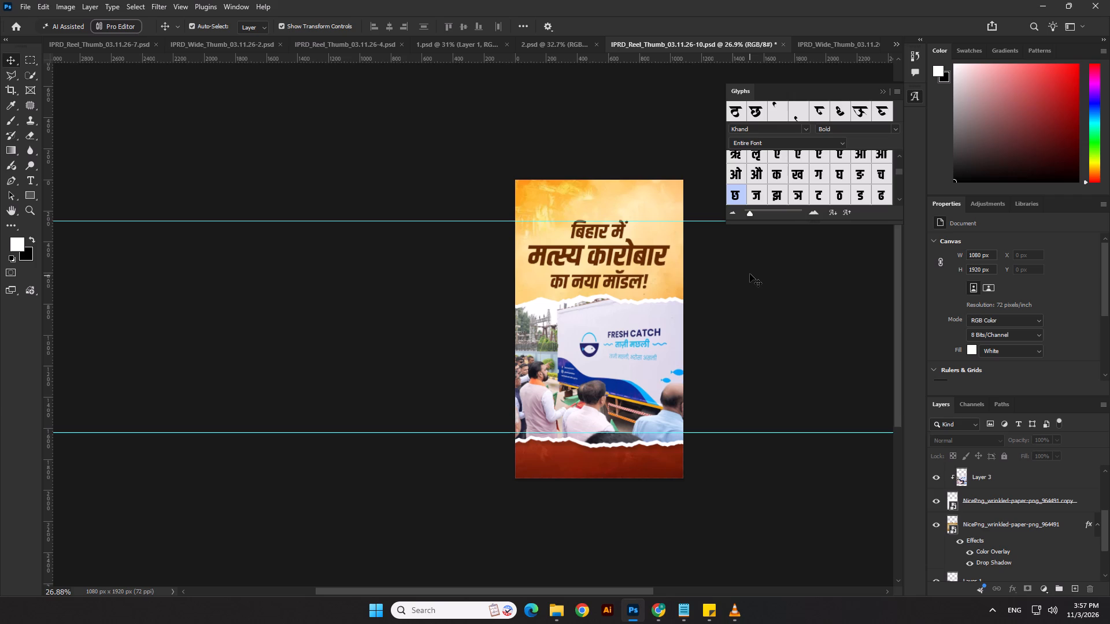
click(805, 310)
scroll(761, 346, up, 2)
scroll(597, 356, down, 1)
scroll(581, 392, up, 2)
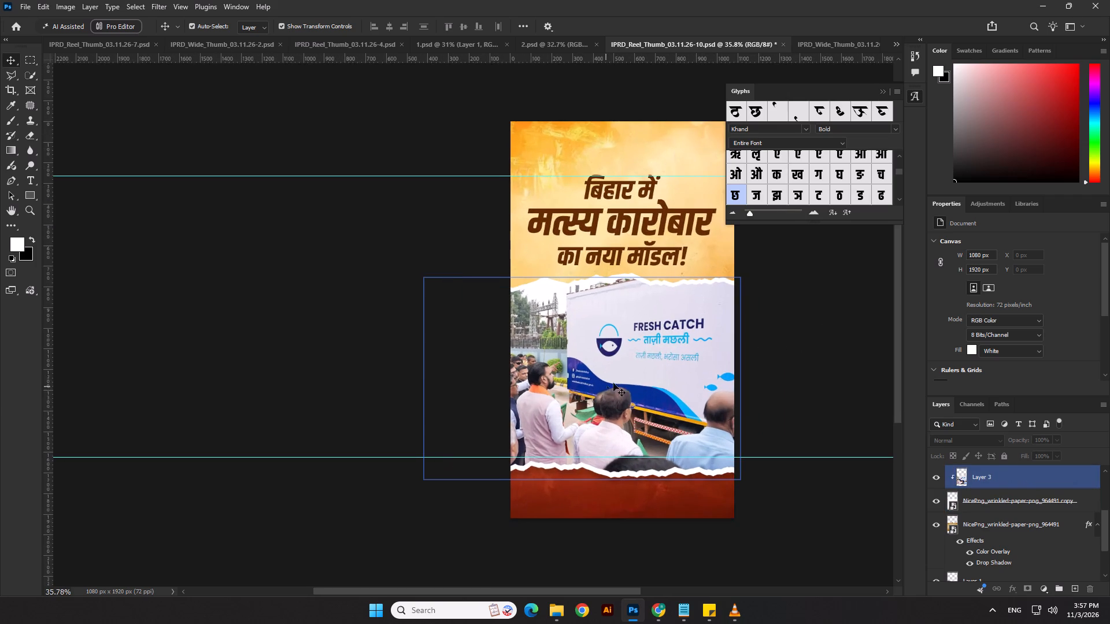
scroll(624, 378, up, 1)
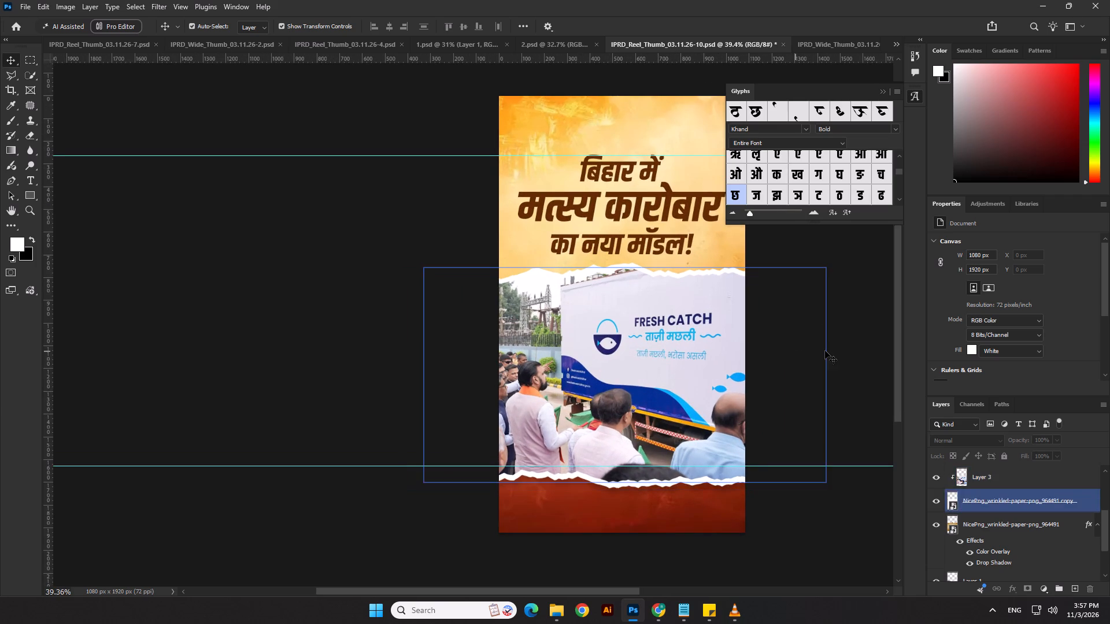
click(827, 350)
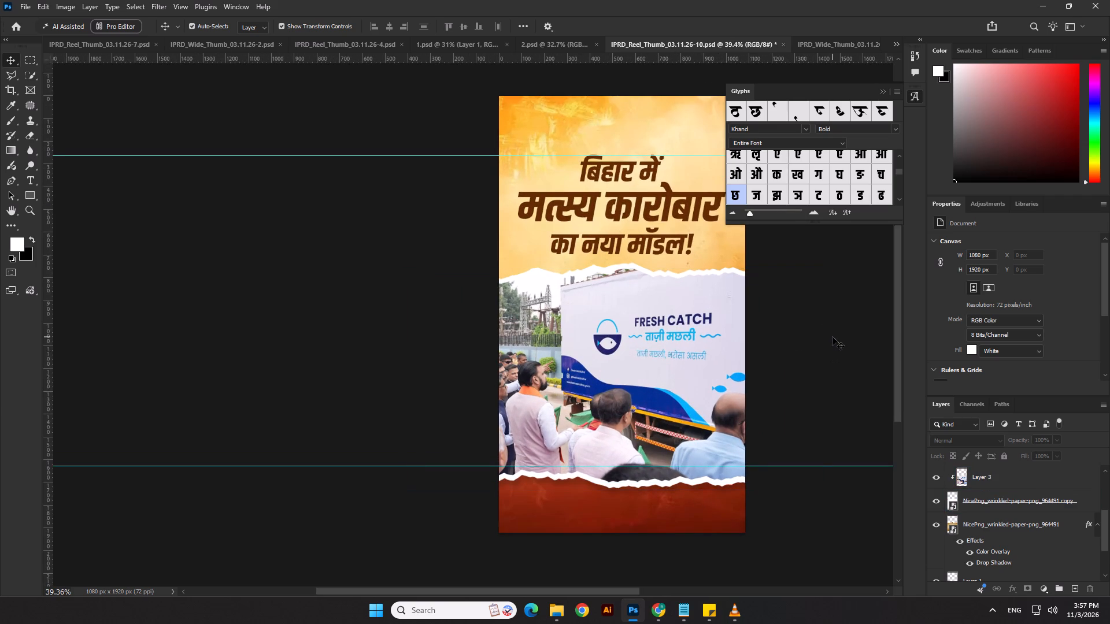
scroll(557, 276, down, 3)
click(840, 296)
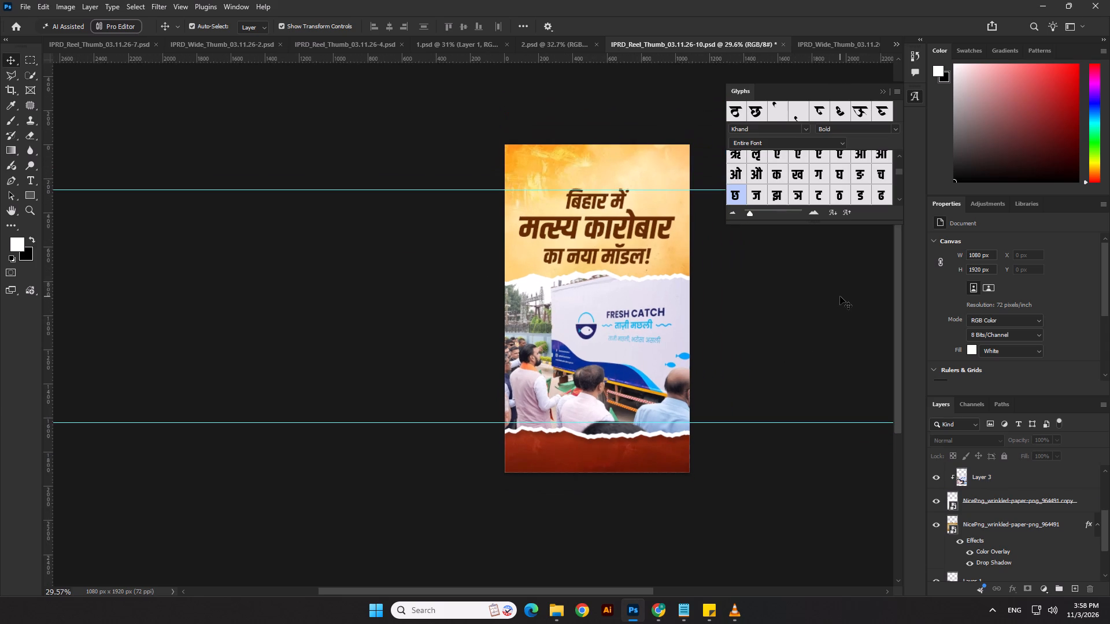
click(804, 298)
scroll(413, 266, down, 4)
click(813, 309)
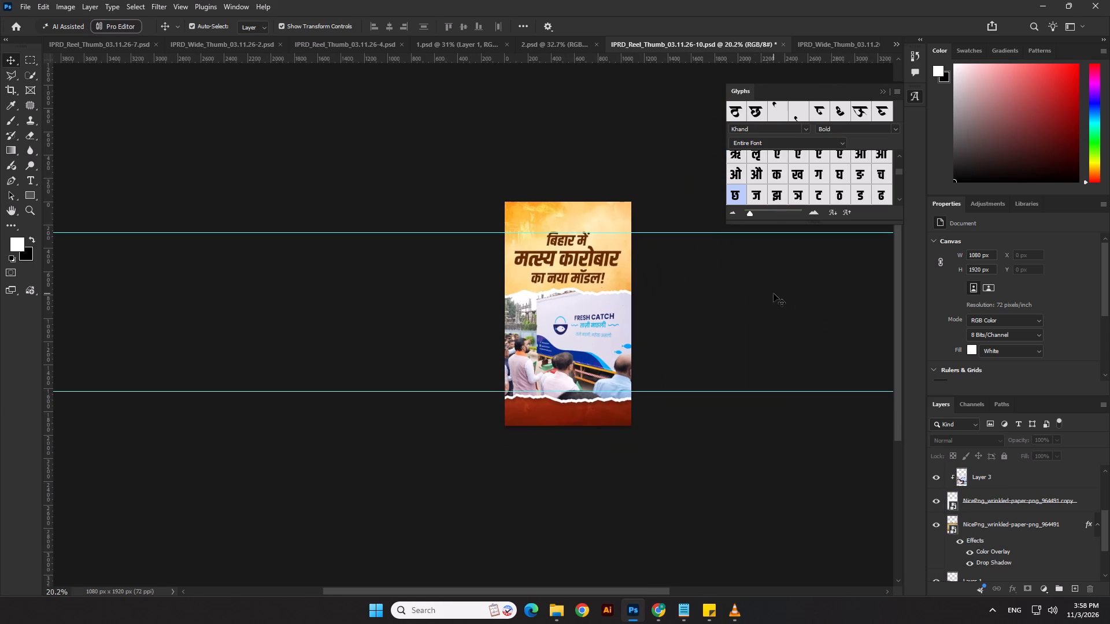
click(758, 292)
scroll(720, 425, up, 5)
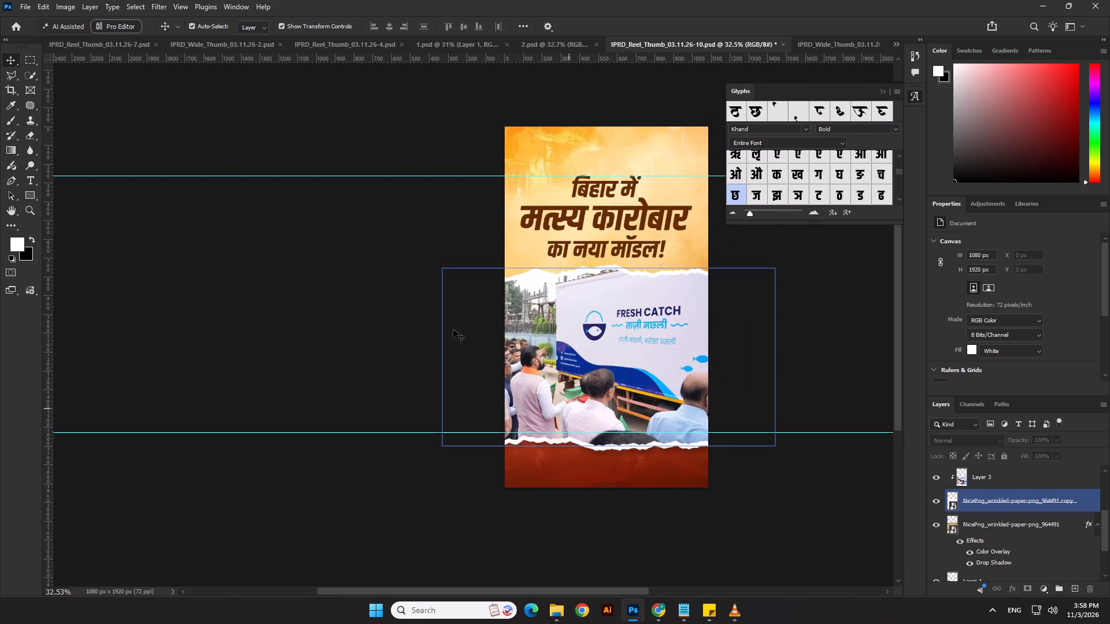
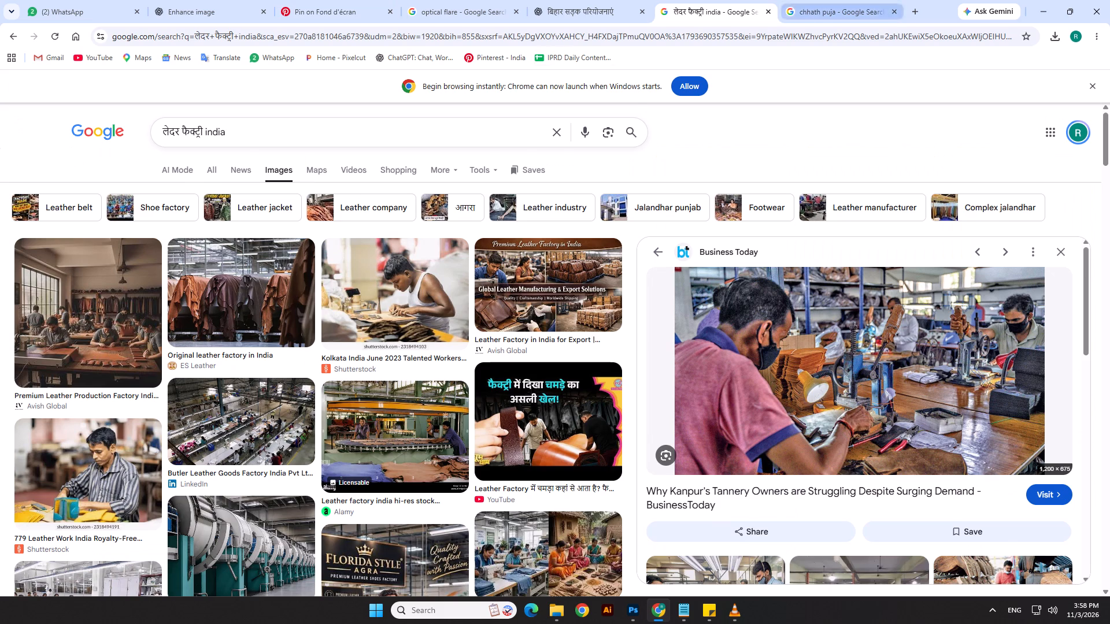
Open Pinterest in place of the chhath puja search and search for "reel thumbnail".
click(816, 0)
click(505, 53)
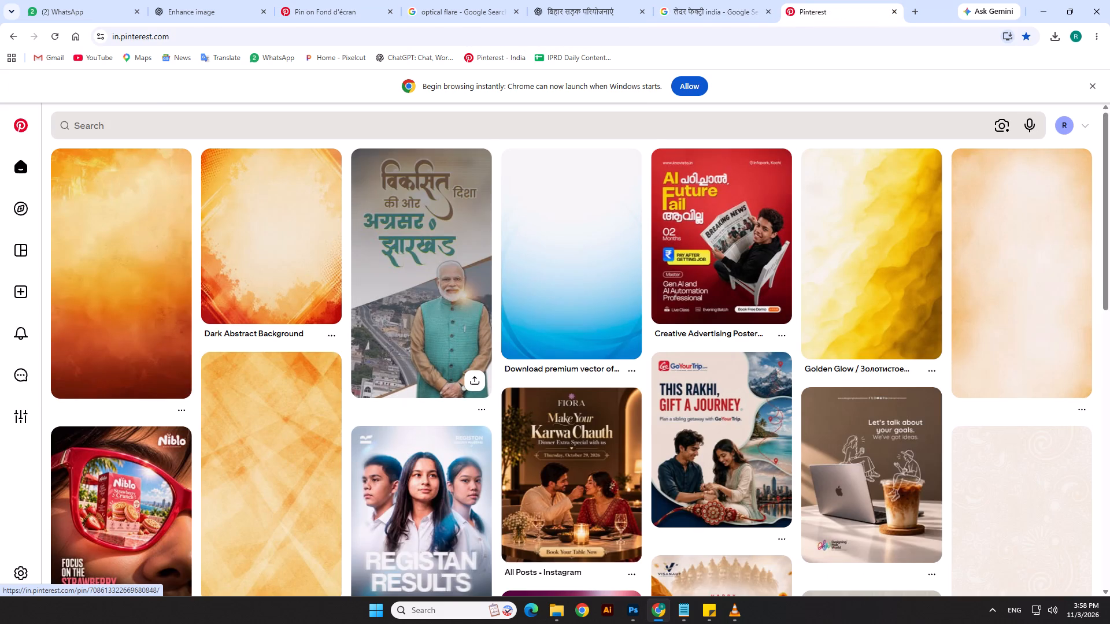
scroll(298, 242, up, 2)
click(298, 136)
text(ree)
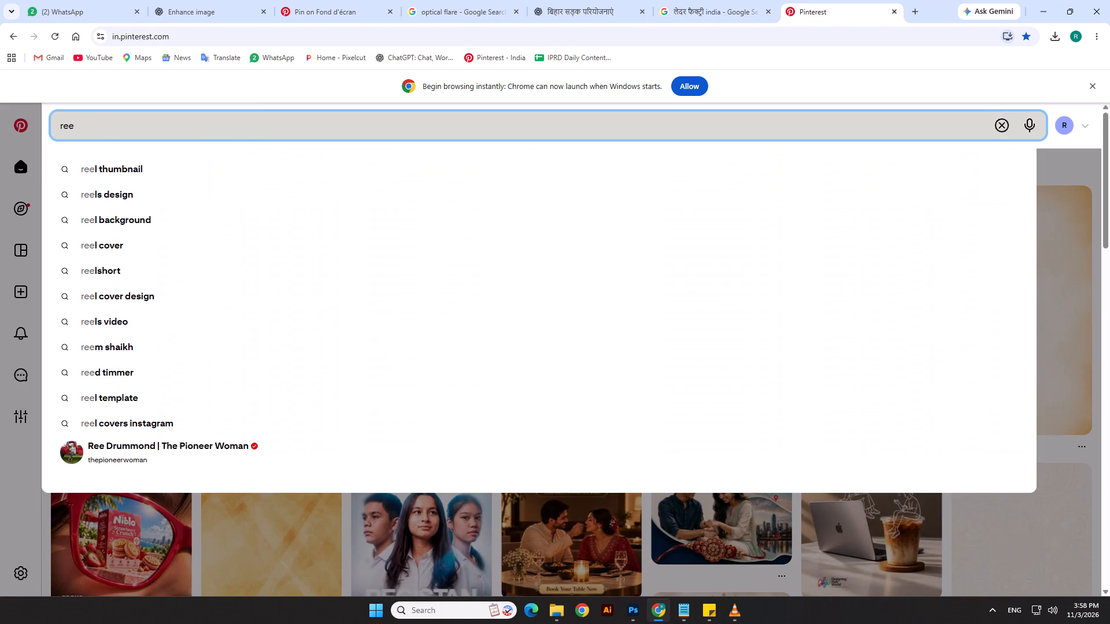
text(l thumbnail)
key(Return)
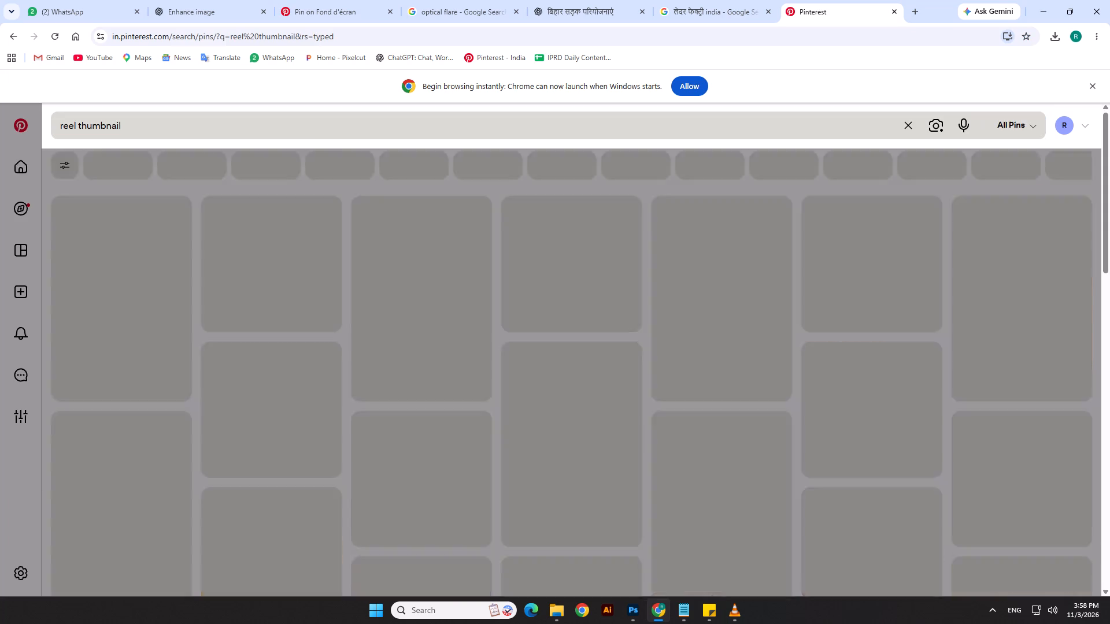
Browse the Pinterest reel thumbnail results for a design to use as a style reference.
scroll(745, 360, down, 5)
scroll(745, 360, up, 1)
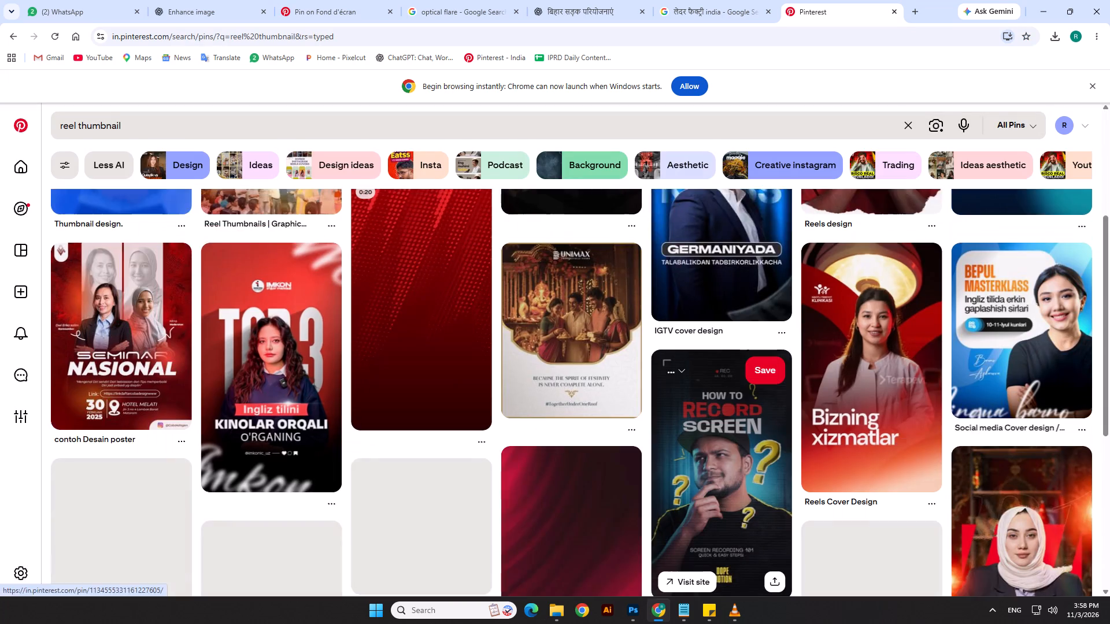
scroll(745, 360, down, 1)
scroll(749, 317, up, 1)
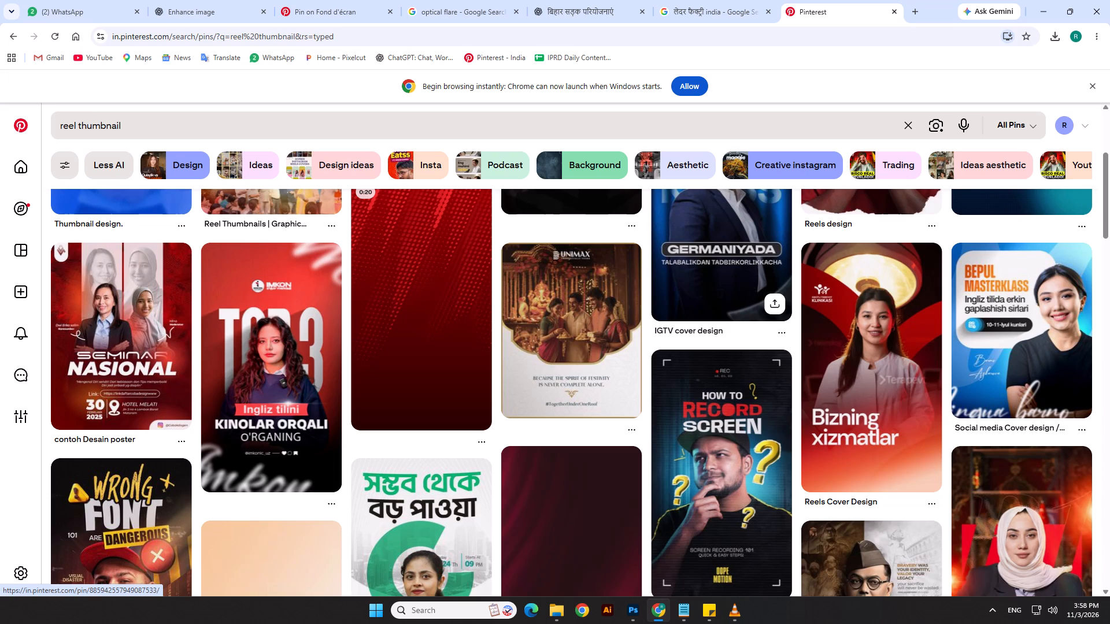
scroll(748, 311, down, 3)
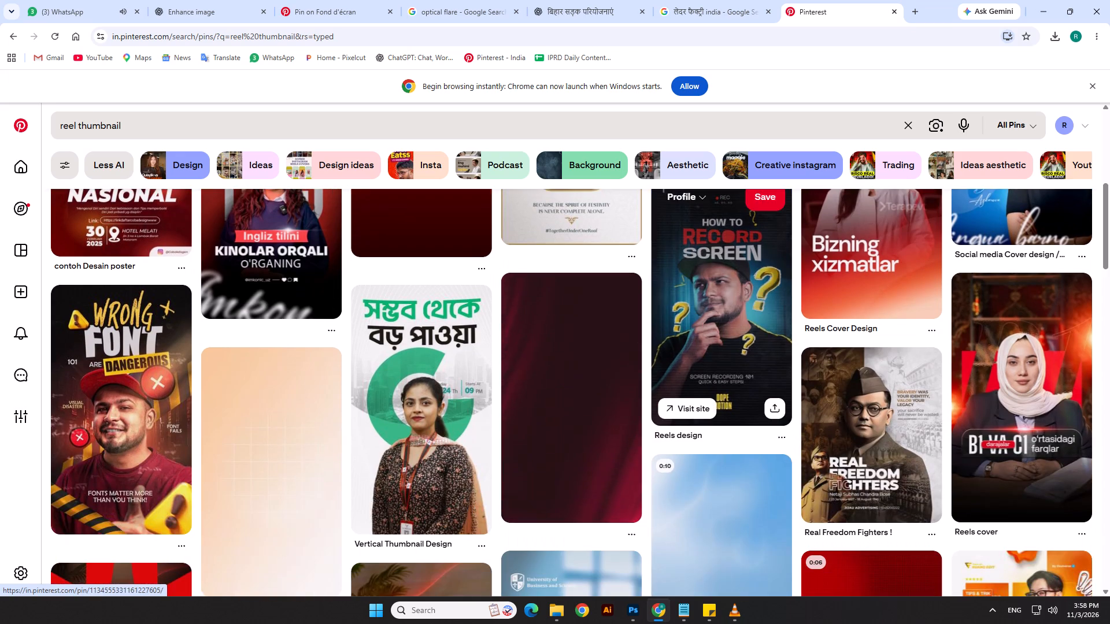
scroll(748, 311, down, 4)
scroll(748, 311, up, 3)
scroll(748, 311, down, 5)
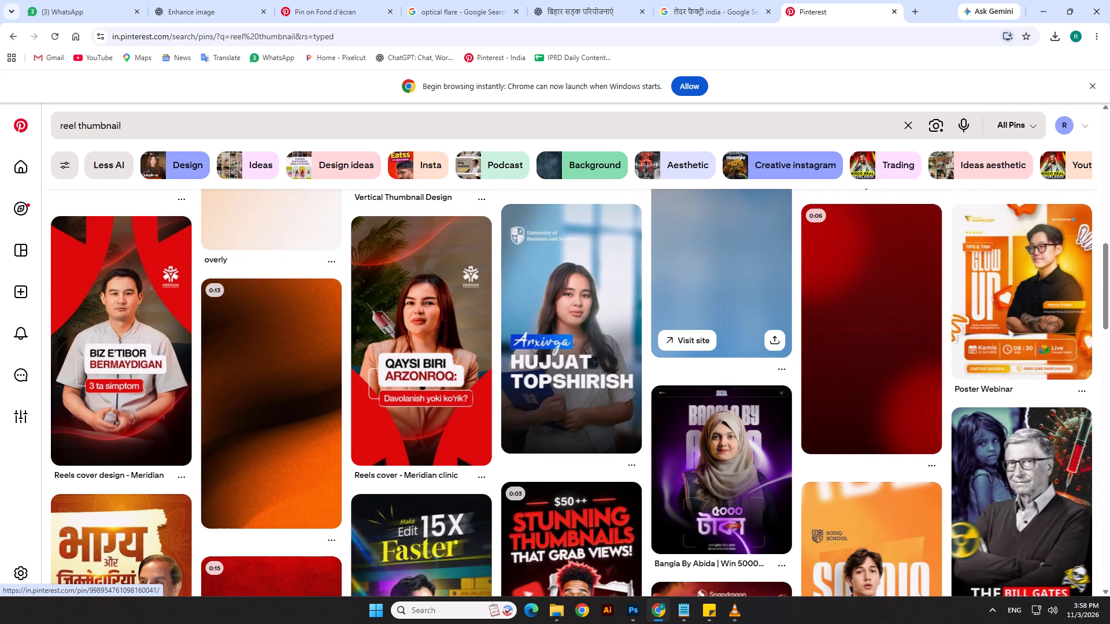
Find and open the "Instagram reels cover design" pin titled IT KOMPANIYA among the reel thumbnail results.
scroll(581, 276, down, 3)
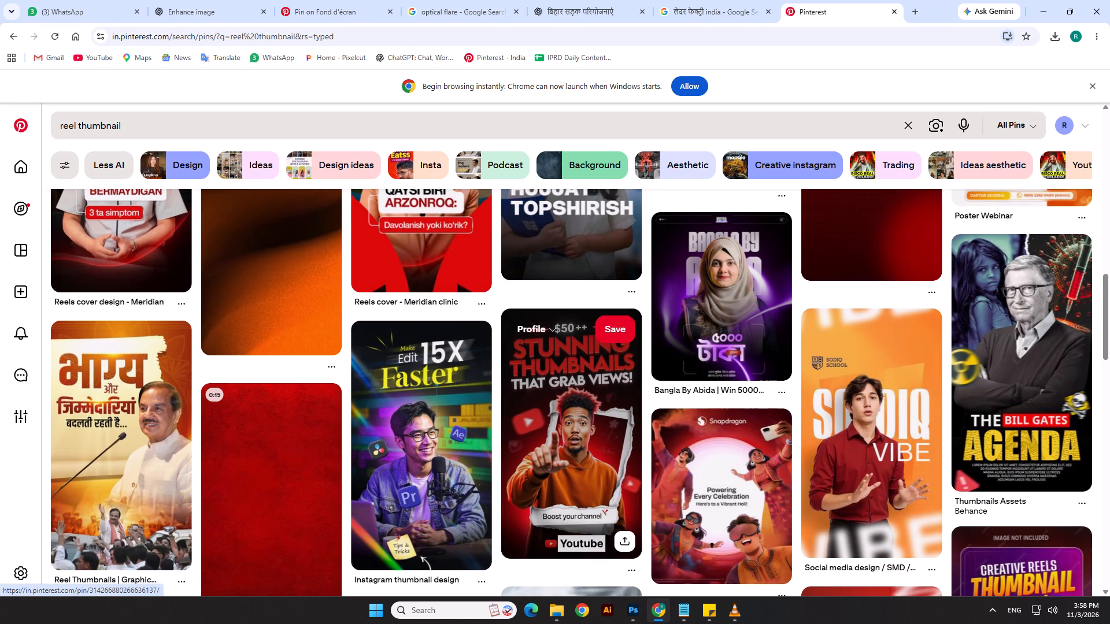
scroll(416, 387, down, 3)
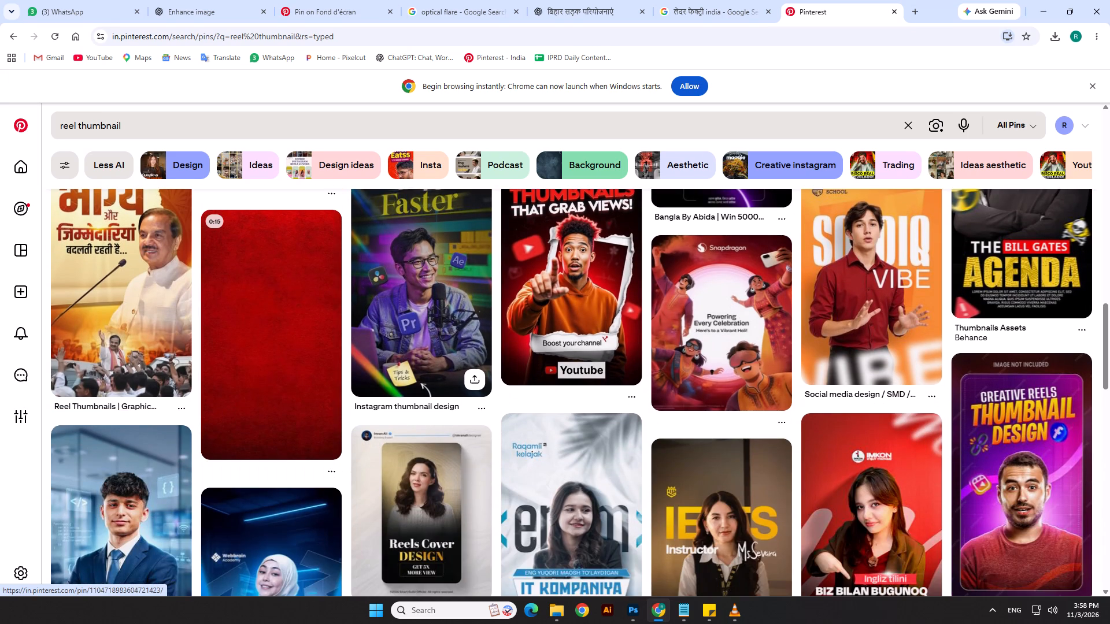
scroll(416, 387, down, 1)
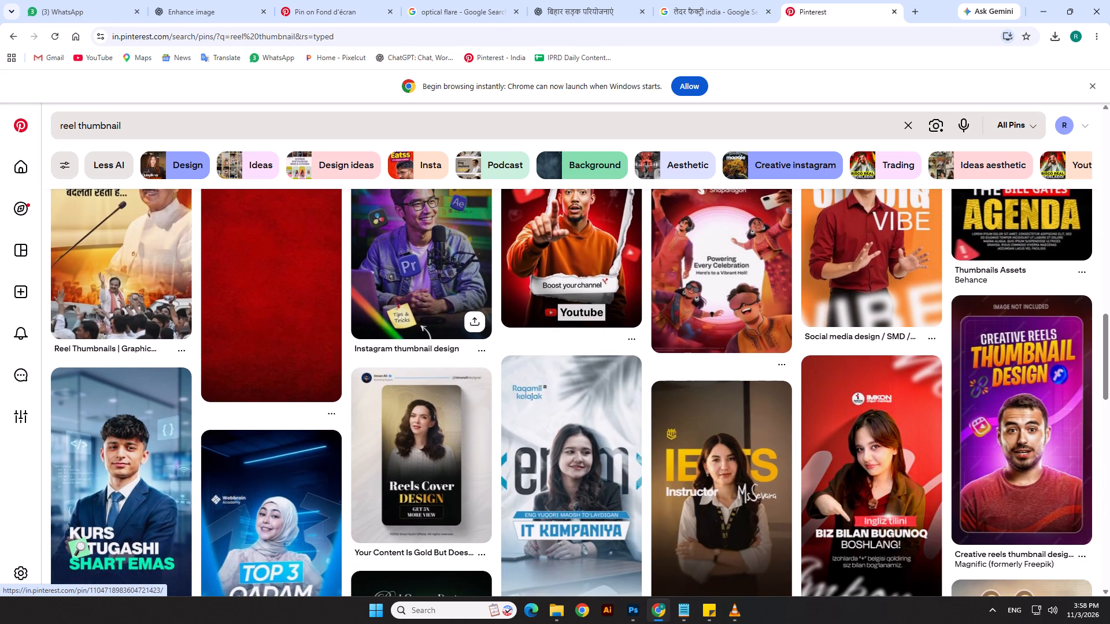
scroll(427, 326, down, 2)
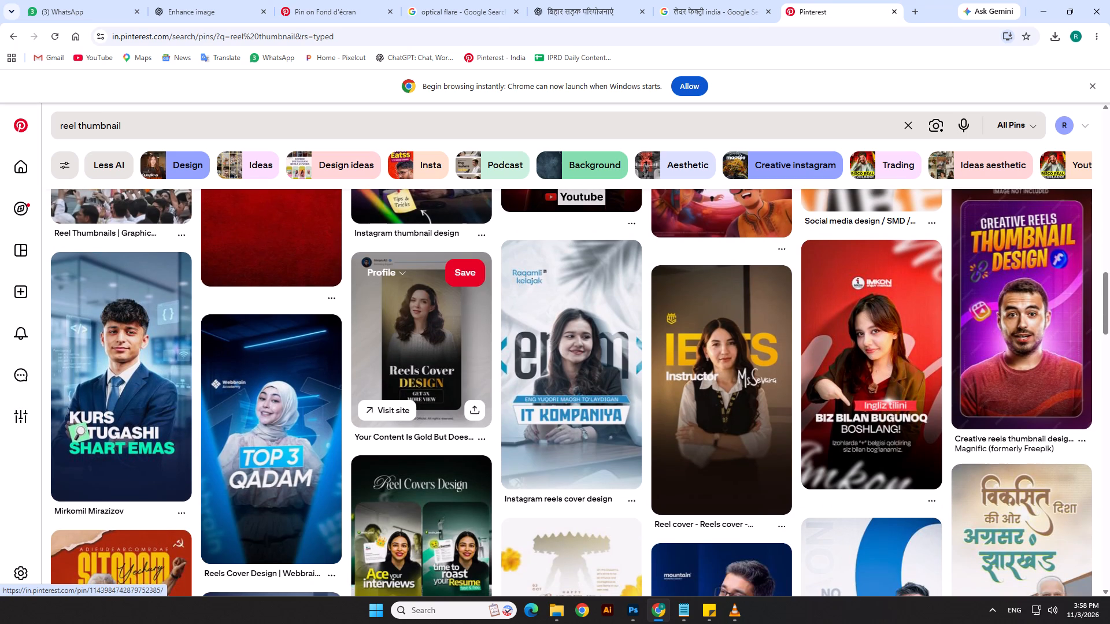
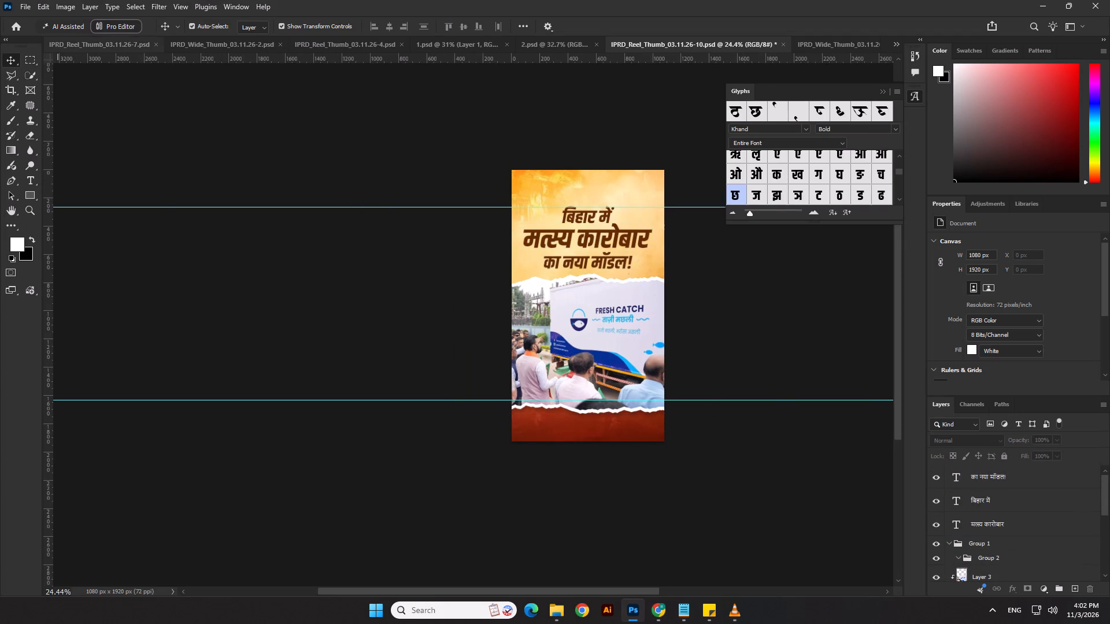
click(19, 6)
click(68, 148)
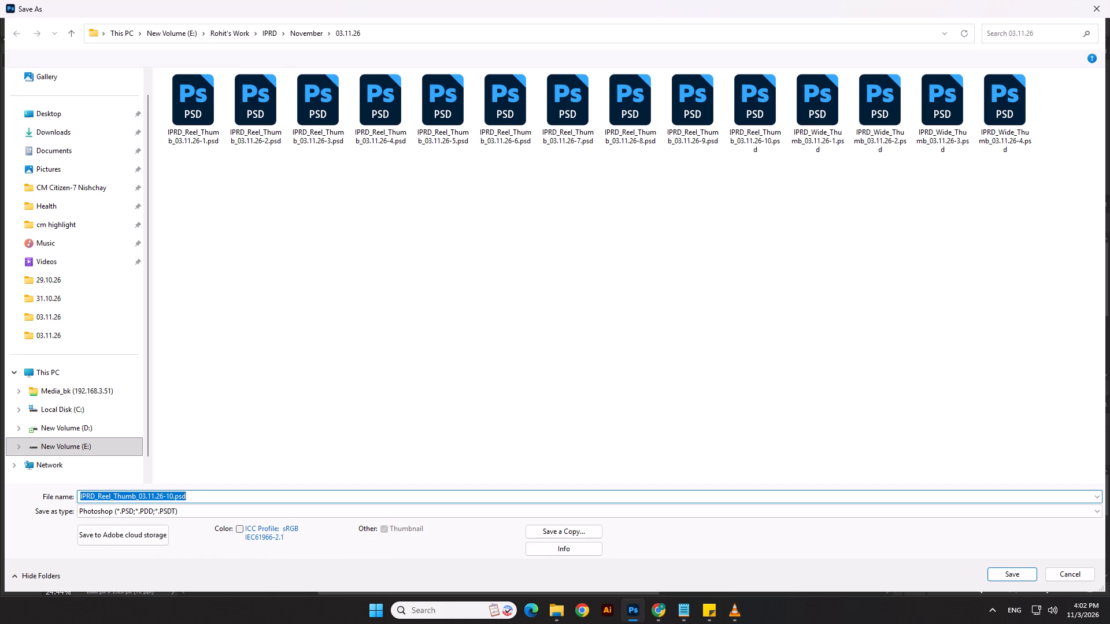
drag(206, 496, 171, 503)
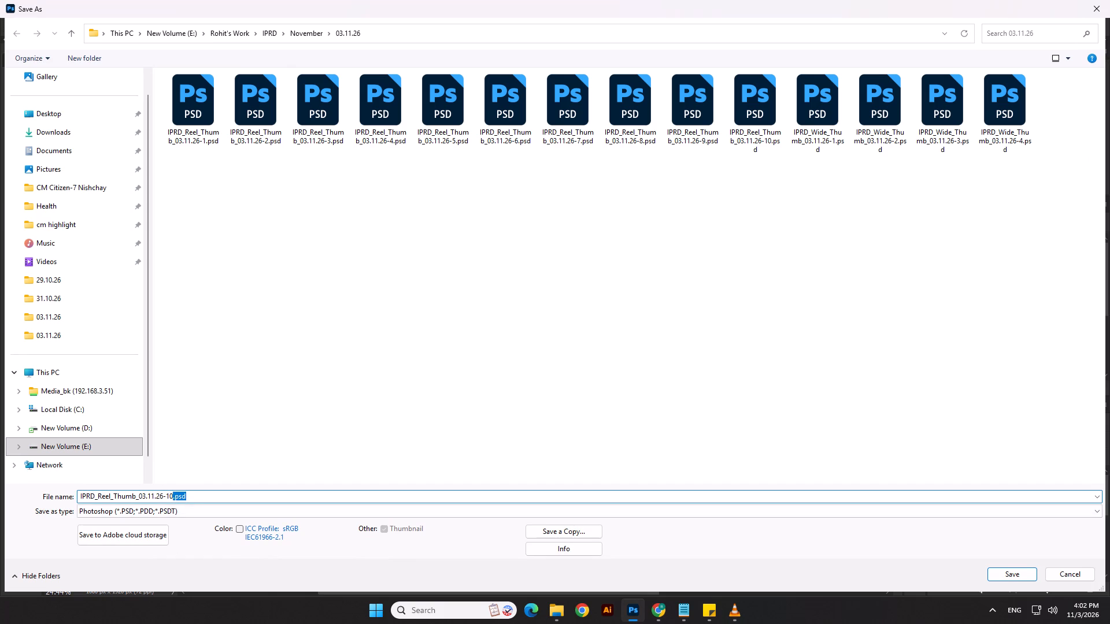
key(shift+underscore)
key(Return)
key(Return)
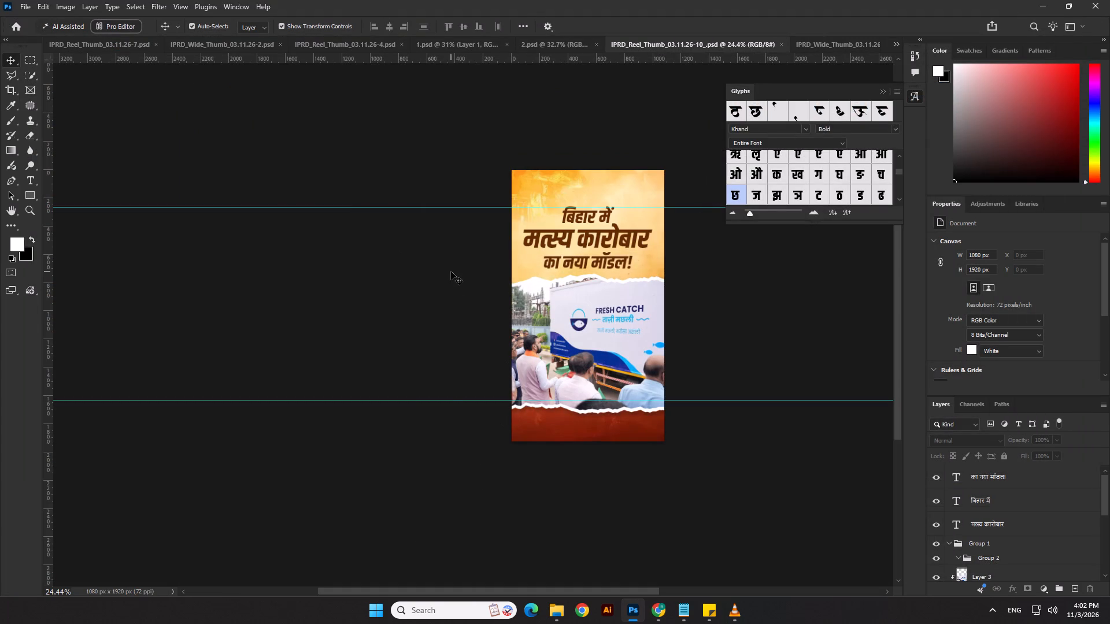
Delete the old headline text, photo and torn-paper artwork, leaving only the empty groups and white background.
drag(454, 253, 671, 352)
key(Delete)
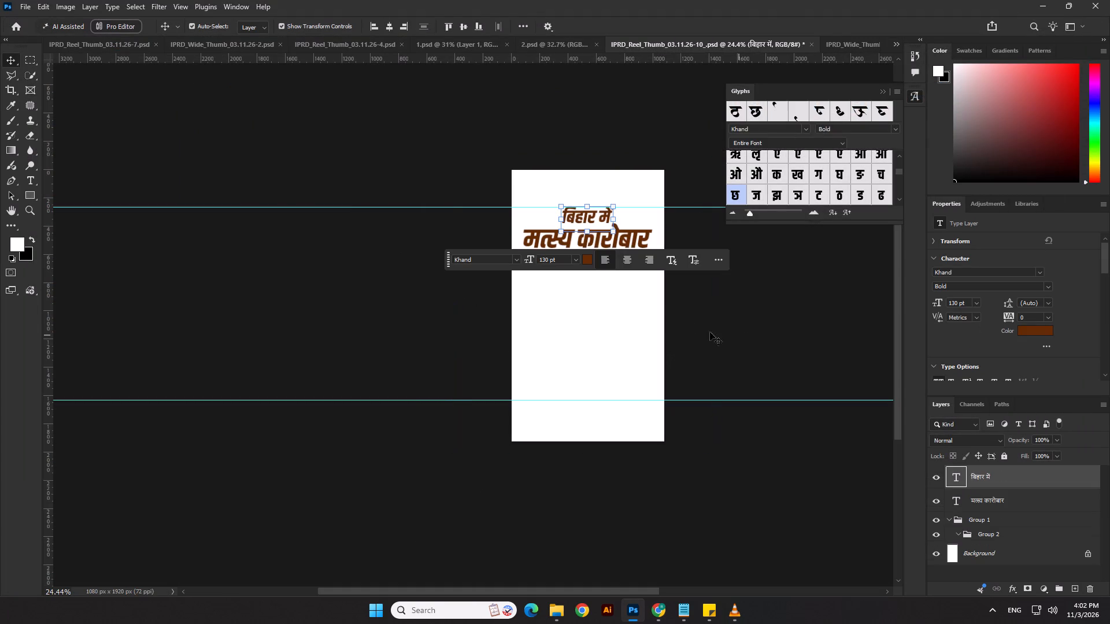
key(Delete)
key(Delete)
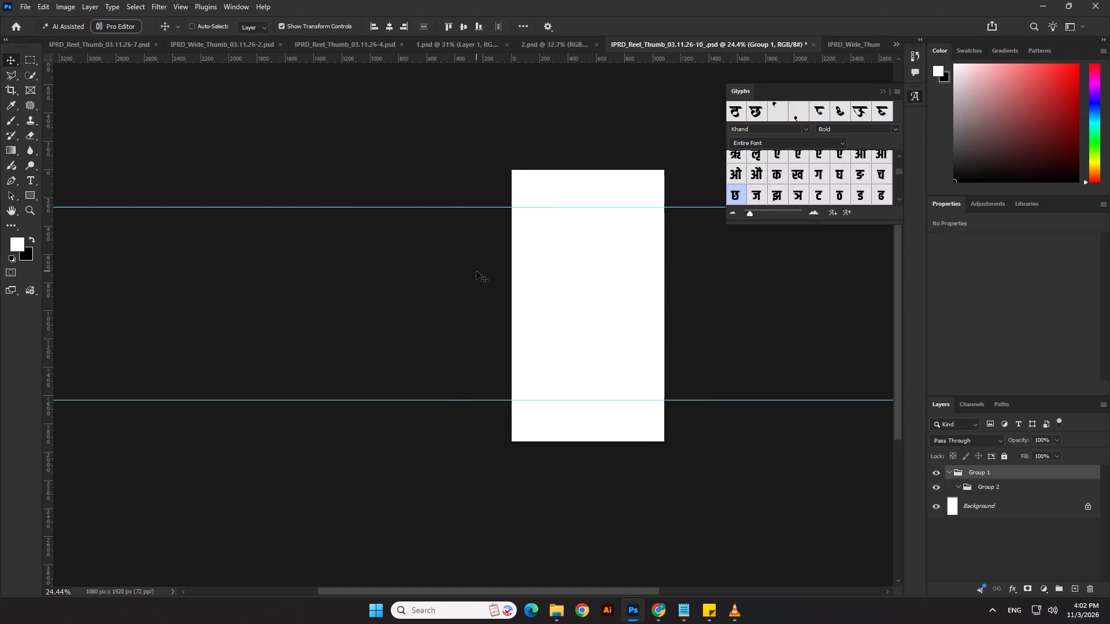
Paste the copied thumbnail into Group 1 and scale it proportionally to about 1097 × 1949 px so it spans the canvas width.
key(ctrl+v)
scroll(476, 271, down, 3)
drag(575, 216, 578, 188)
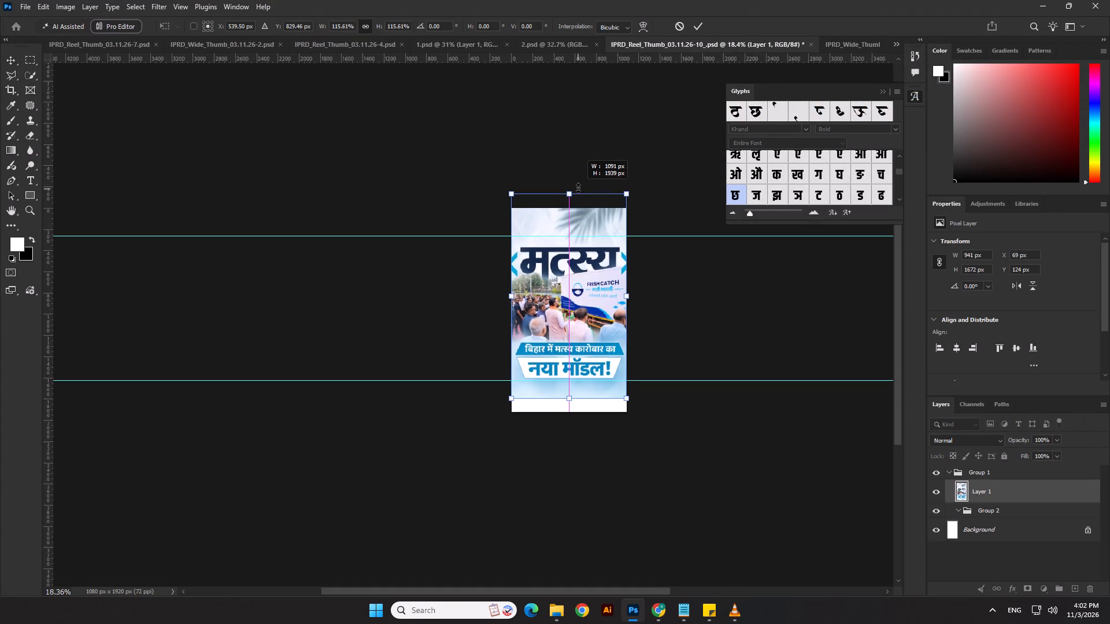
drag(578, 188, 579, 187)
scroll(610, 239, up, 8)
key(Return)
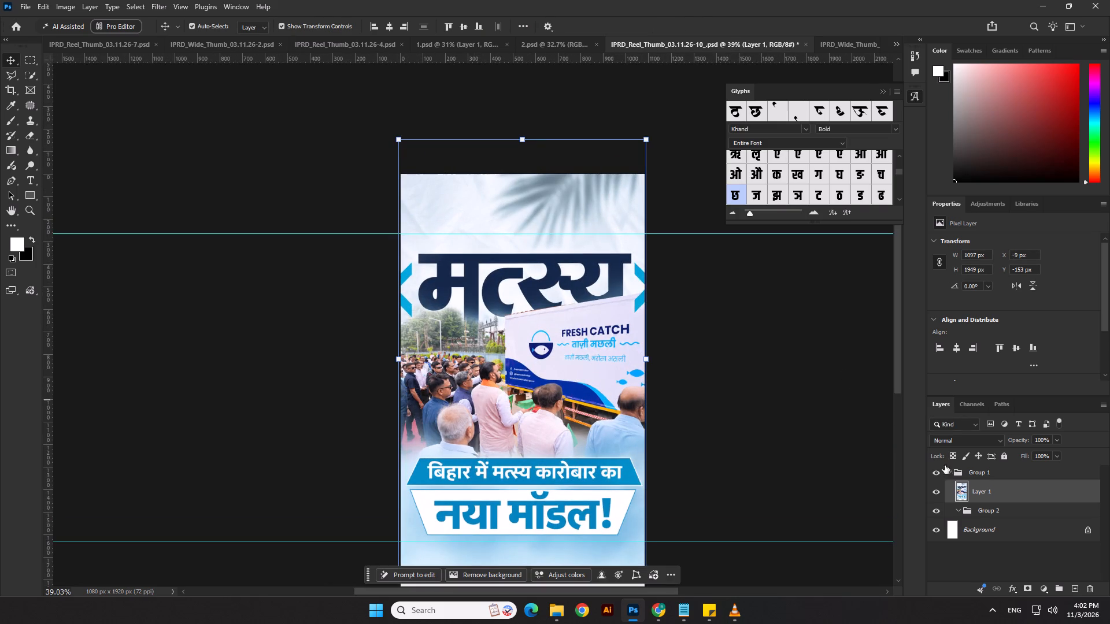
Outline the area above the truck and crowd, including the large मत्स्य headline, with the Polygonal Lasso and delete it from Layer 1.
click(9, 106)
click(11, 75)
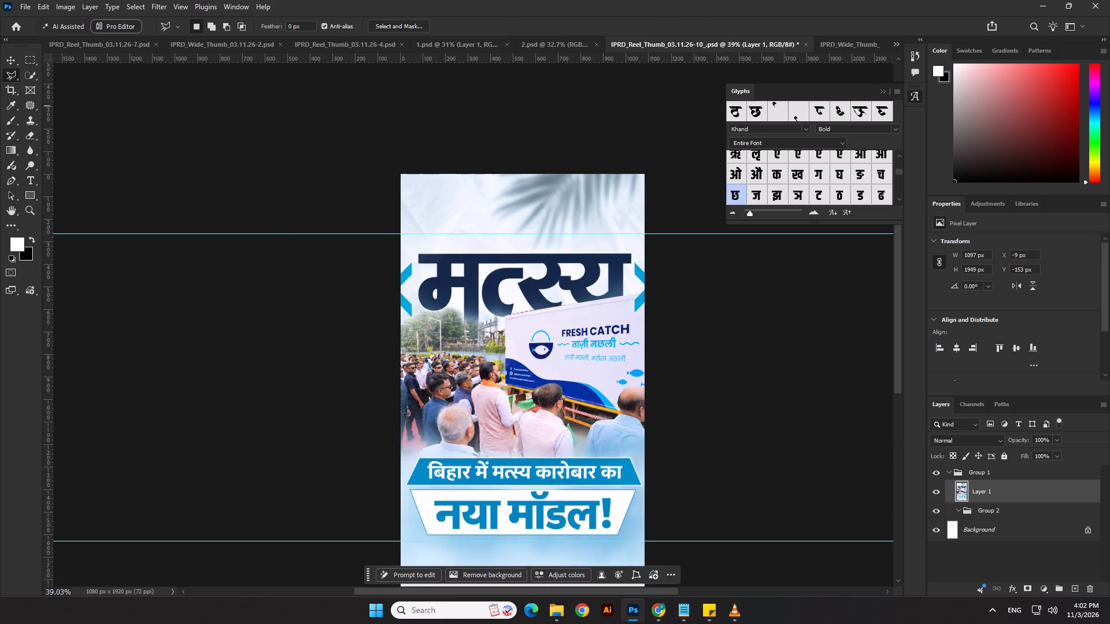
scroll(376, 304, up, 6)
scroll(550, 337, down, 1)
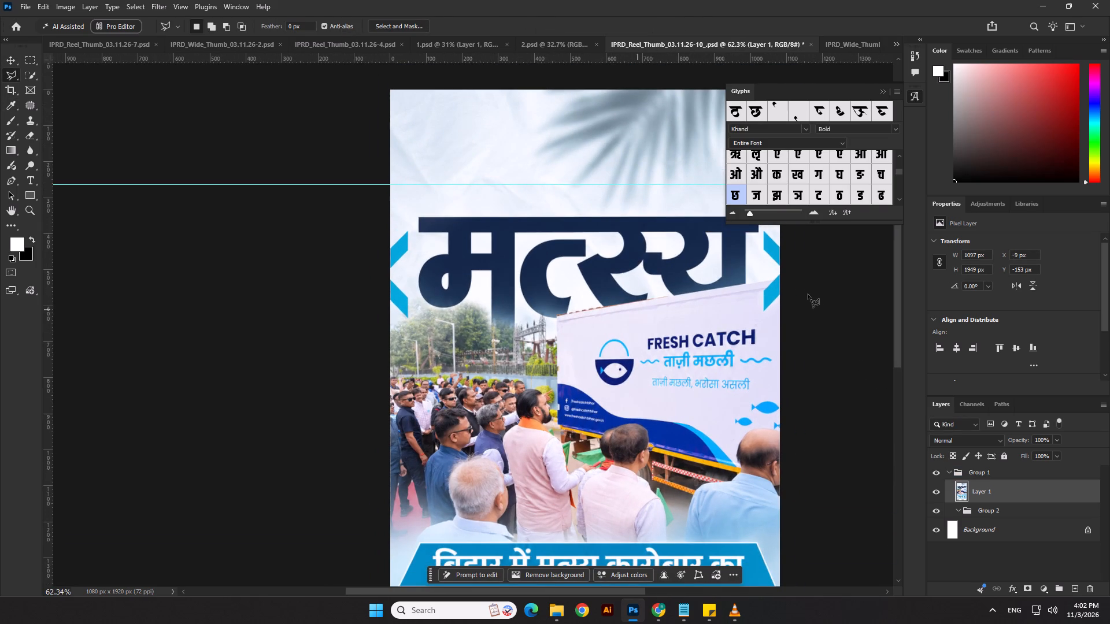
click(786, 274)
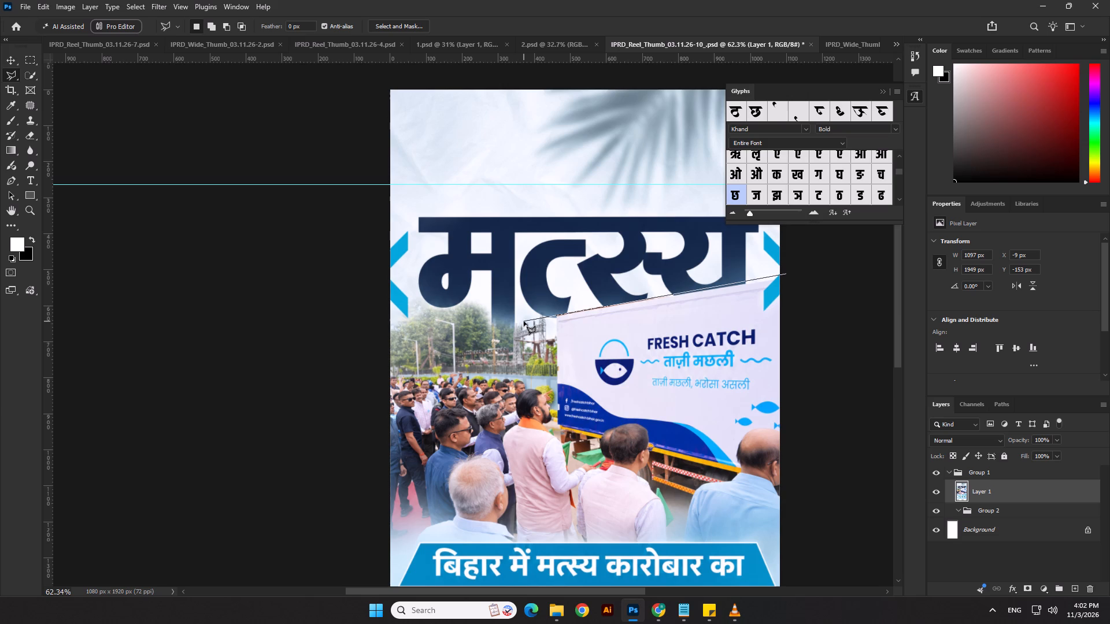
click(556, 315)
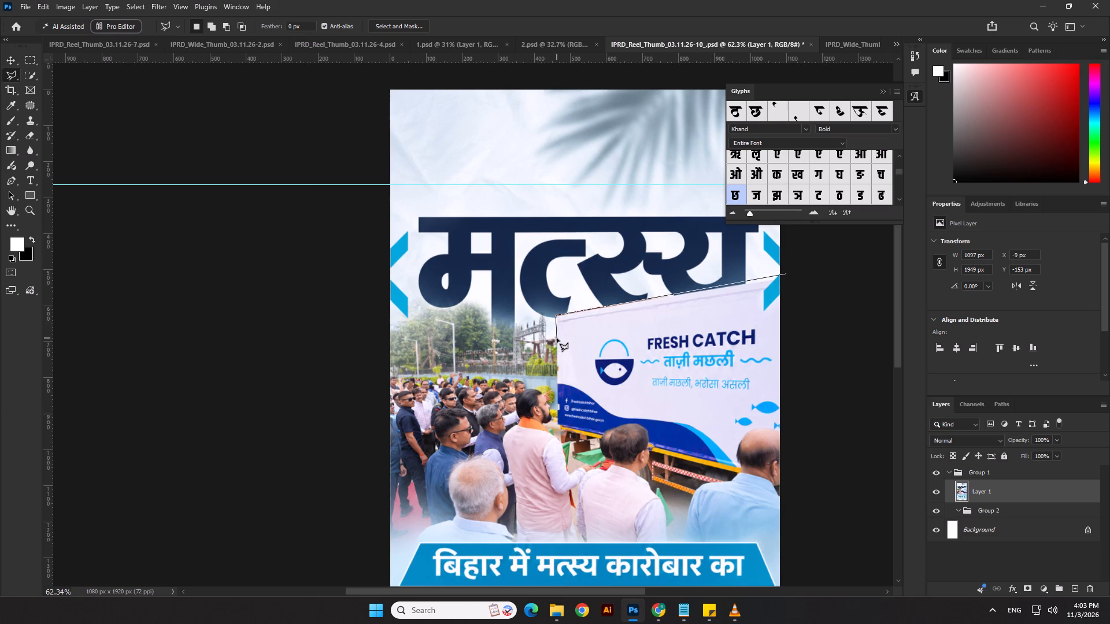
click(556, 338)
click(315, 344)
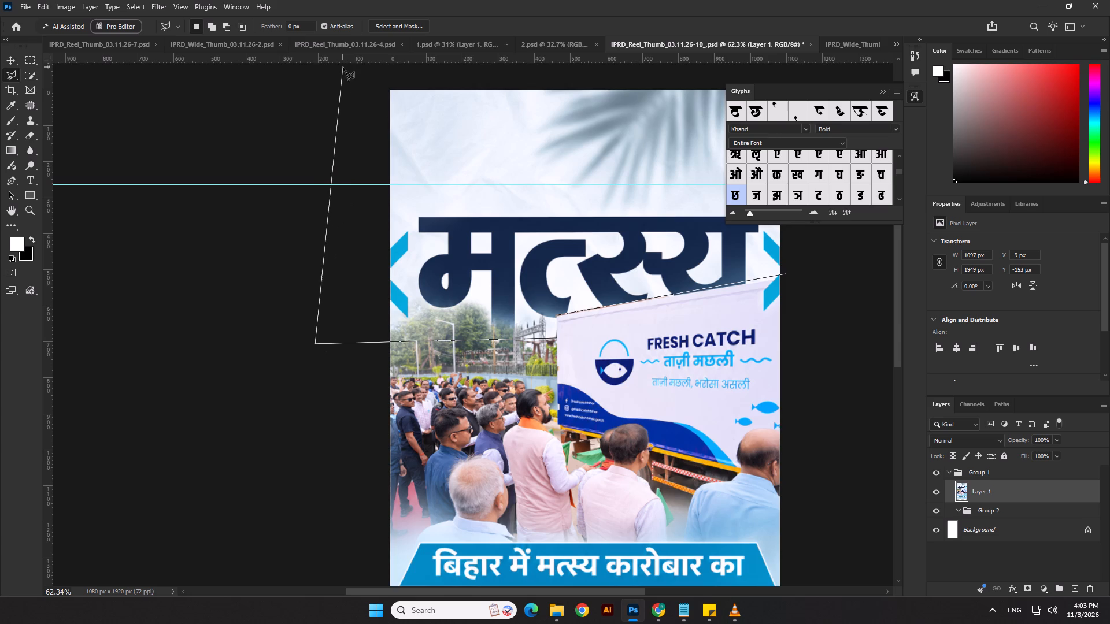
click(343, 67)
scroll(405, 182, down, 2)
click(501, 107)
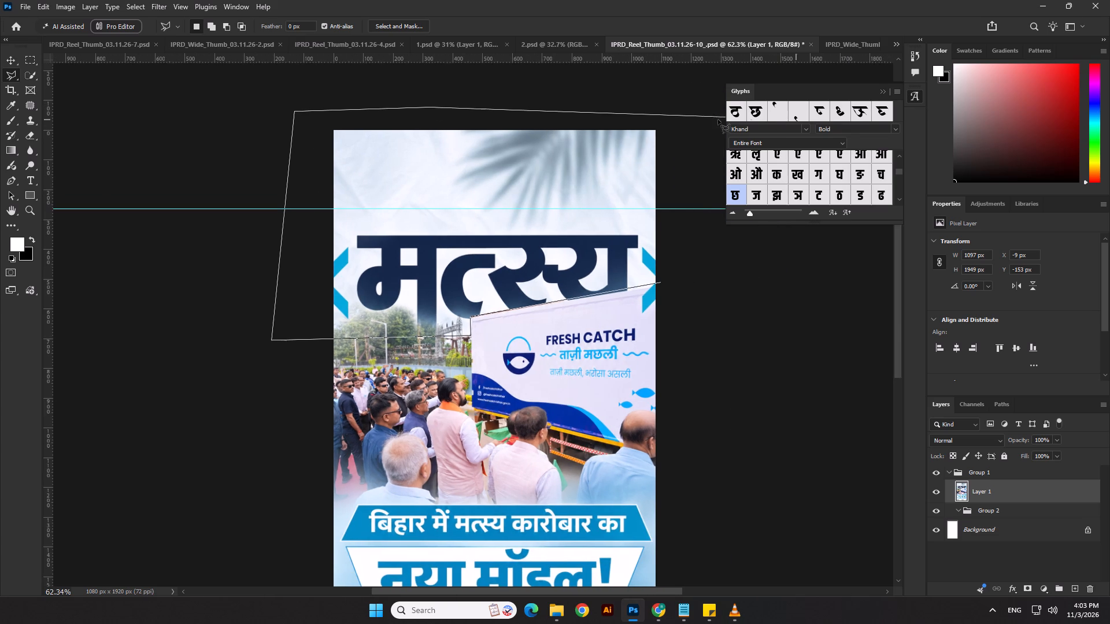
click(700, 120)
click(687, 284)
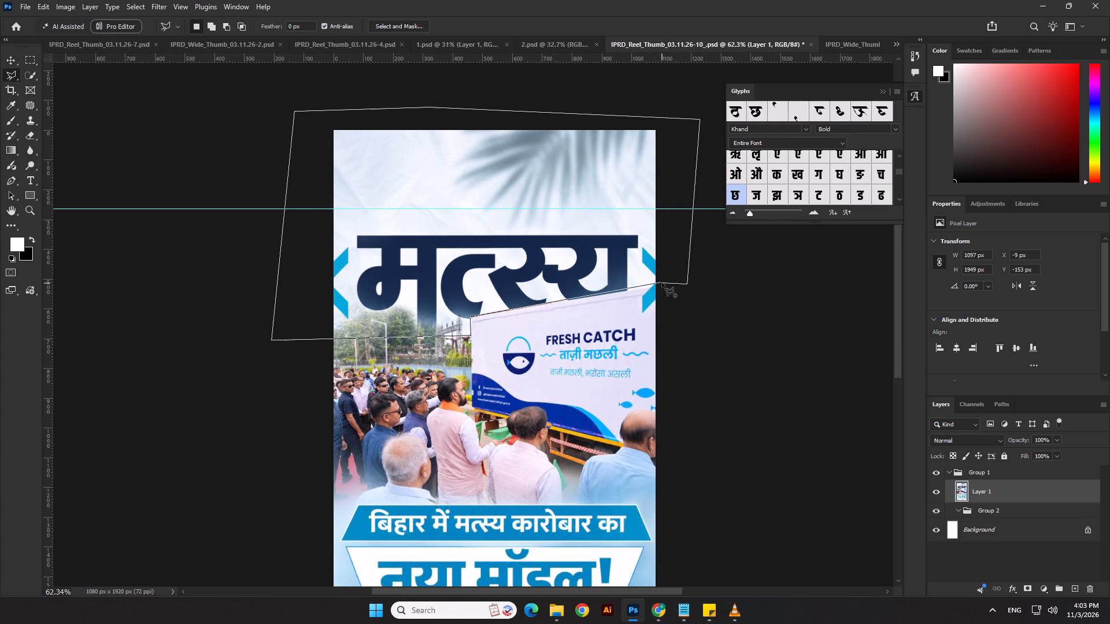
click(662, 283)
key(Delete)
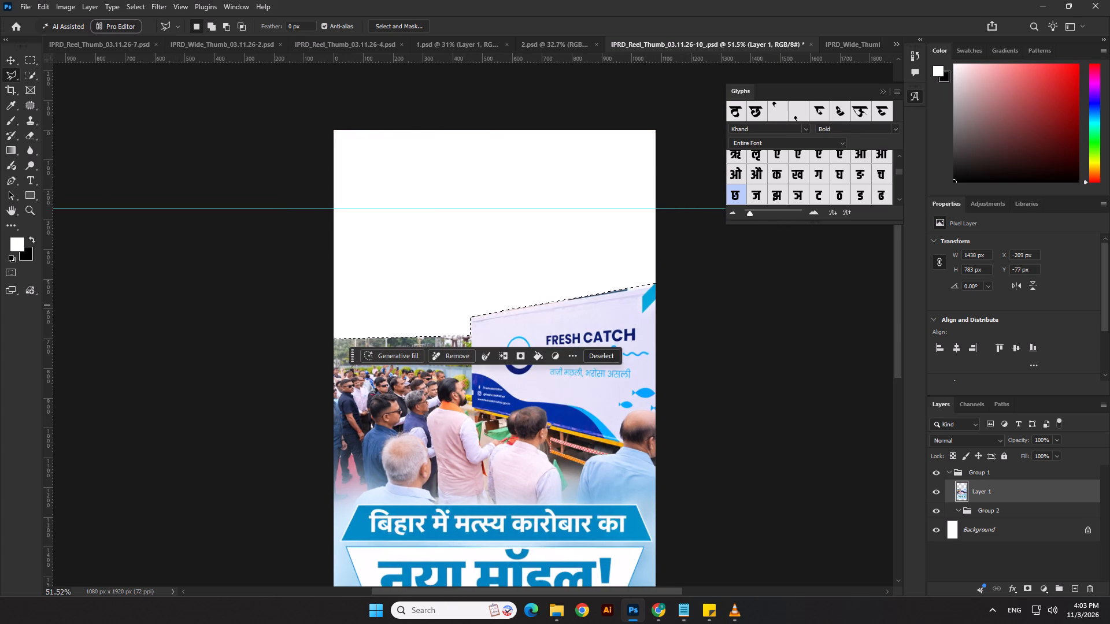
Trim the leftover dark headline sliver along the truck's top edge with another Polygonal Lasso cut, and clear the selection.
scroll(678, 317, up, 6)
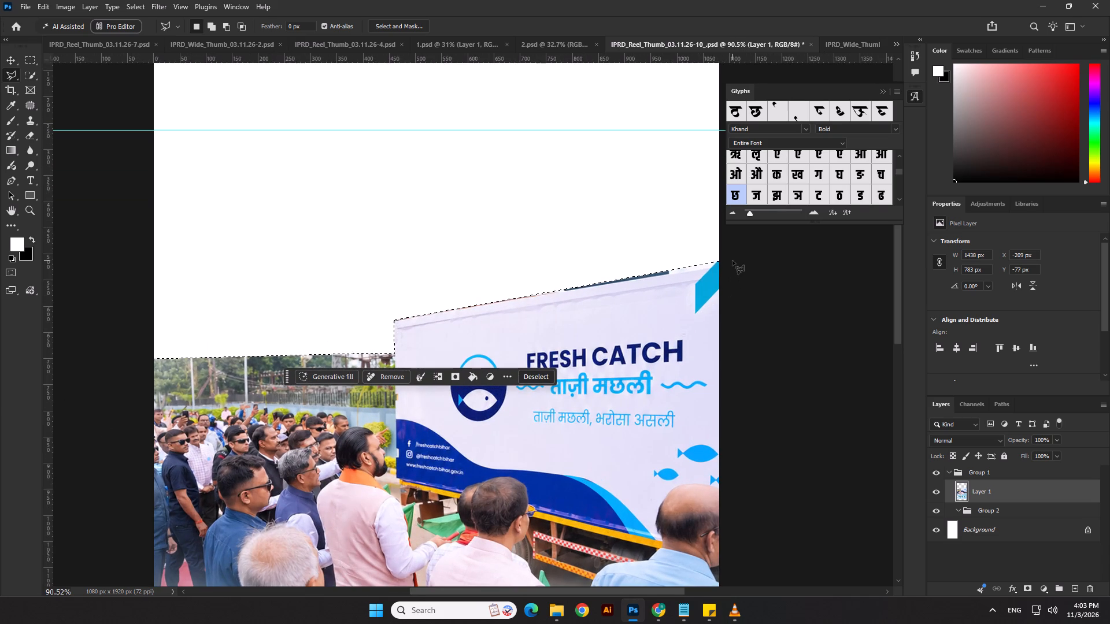
click(730, 262)
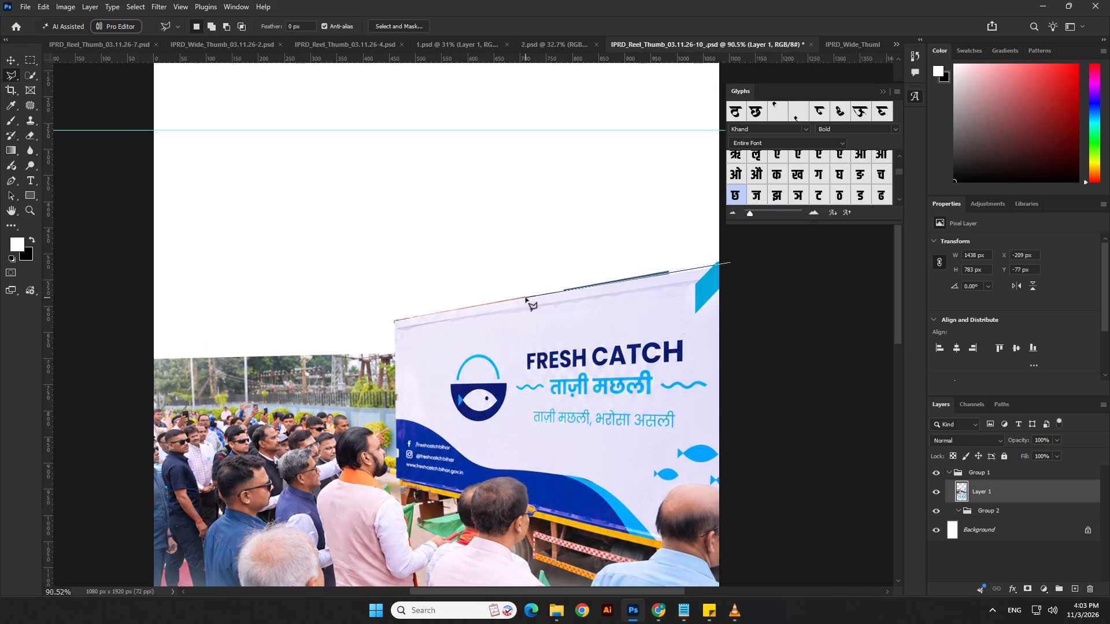
click(526, 298)
click(352, 329)
click(125, 340)
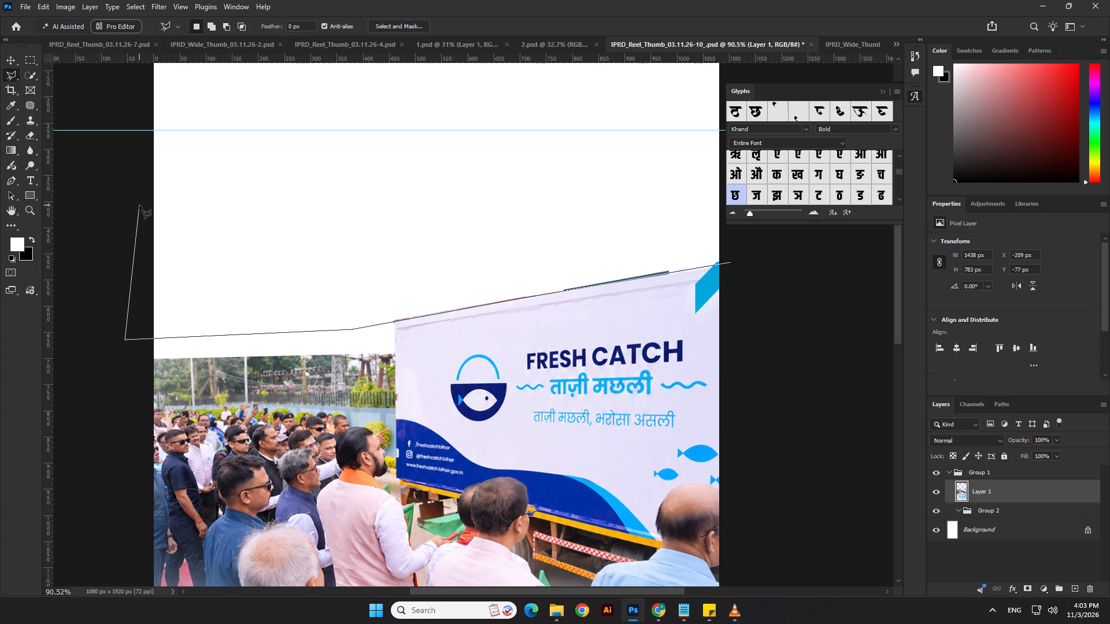
click(139, 205)
click(730, 261)
key(Delete)
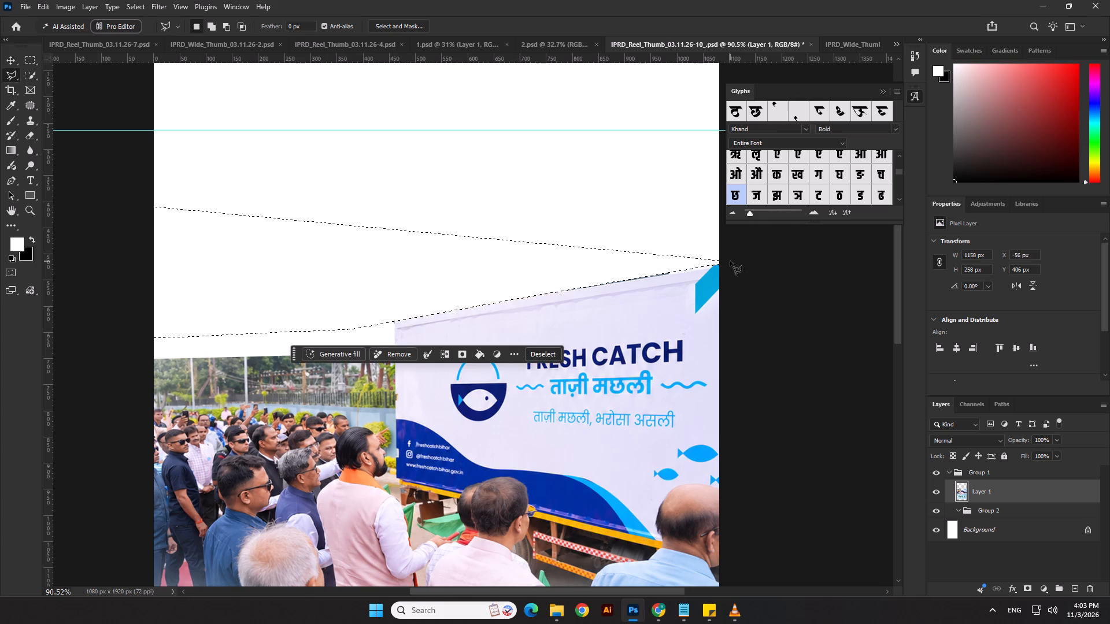
scroll(756, 310, down, 3)
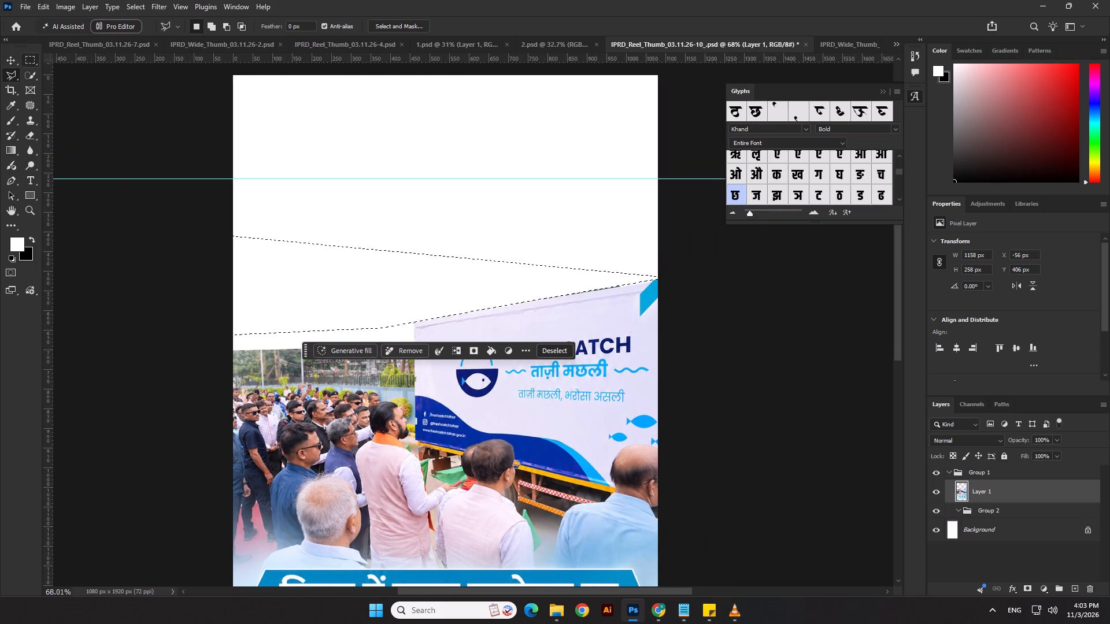
click(33, 60)
right_click(313, 150)
click(327, 157)
double_click(3, 55)
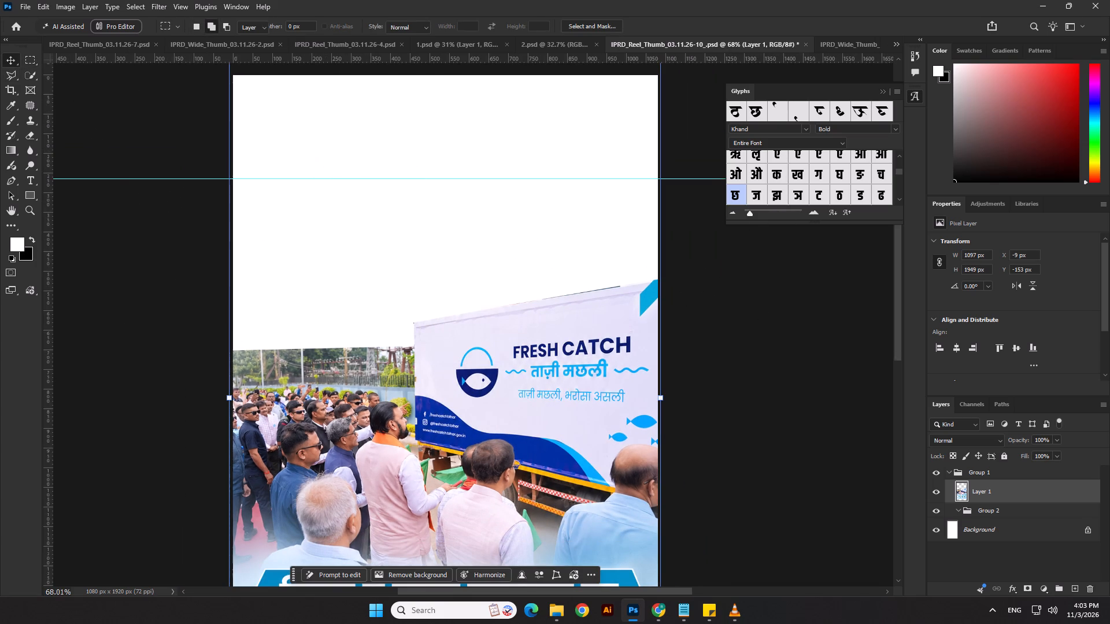
Duplicate Layer 1, the trimmed thumbnail image.
drag(1090, 496, 1070, 606)
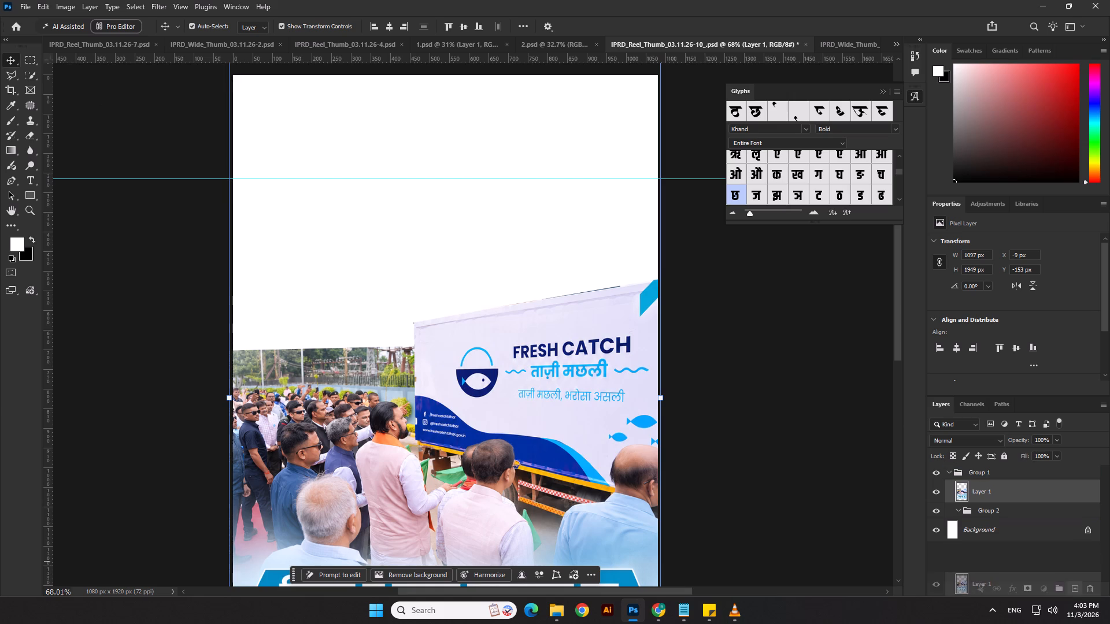
drag(1070, 606, 1075, 593)
Add a layer mask to the original Layer 1 and apply a vertical black-to-white linear gradient fading its upper part, scaled to about 24%.
click(1002, 520)
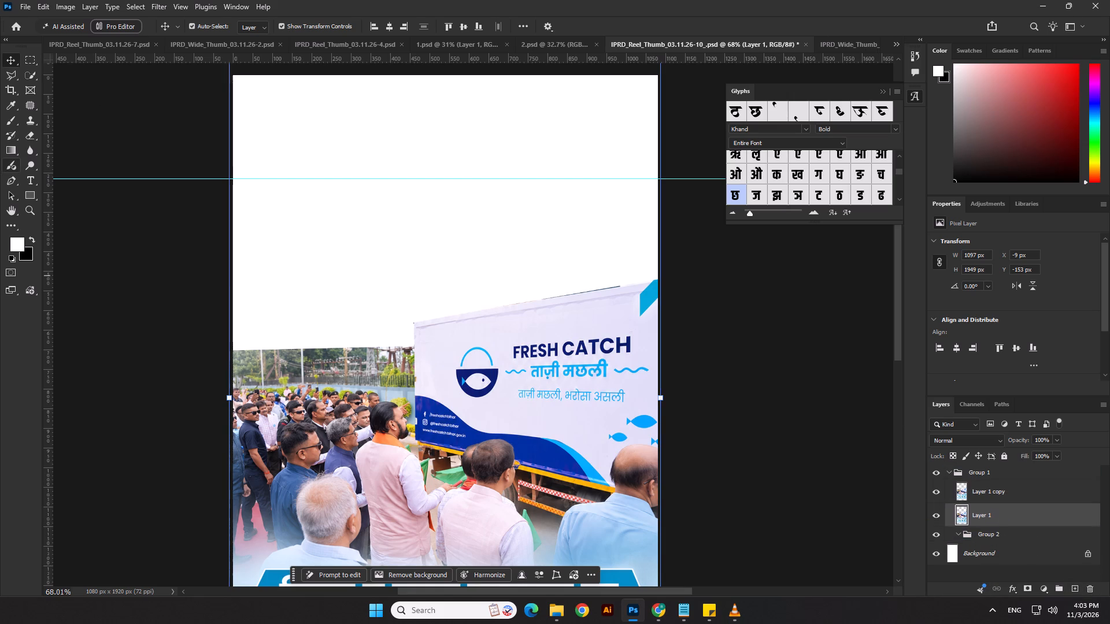
click(11, 146)
click(1024, 586)
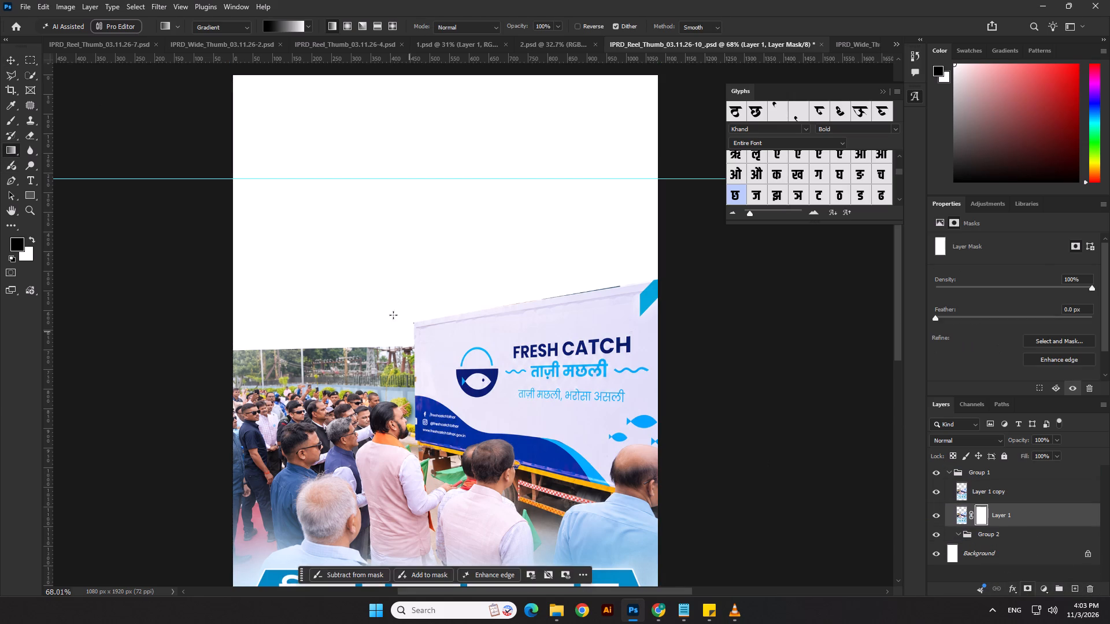
drag(467, 292, 477, 482)
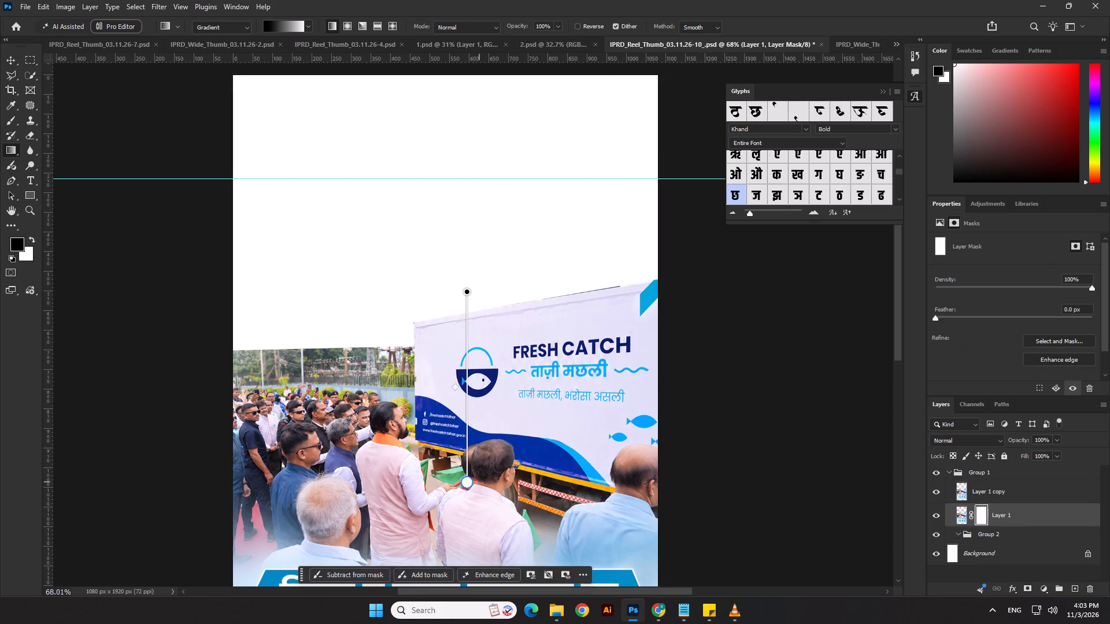
drag(477, 482, 482, 440)
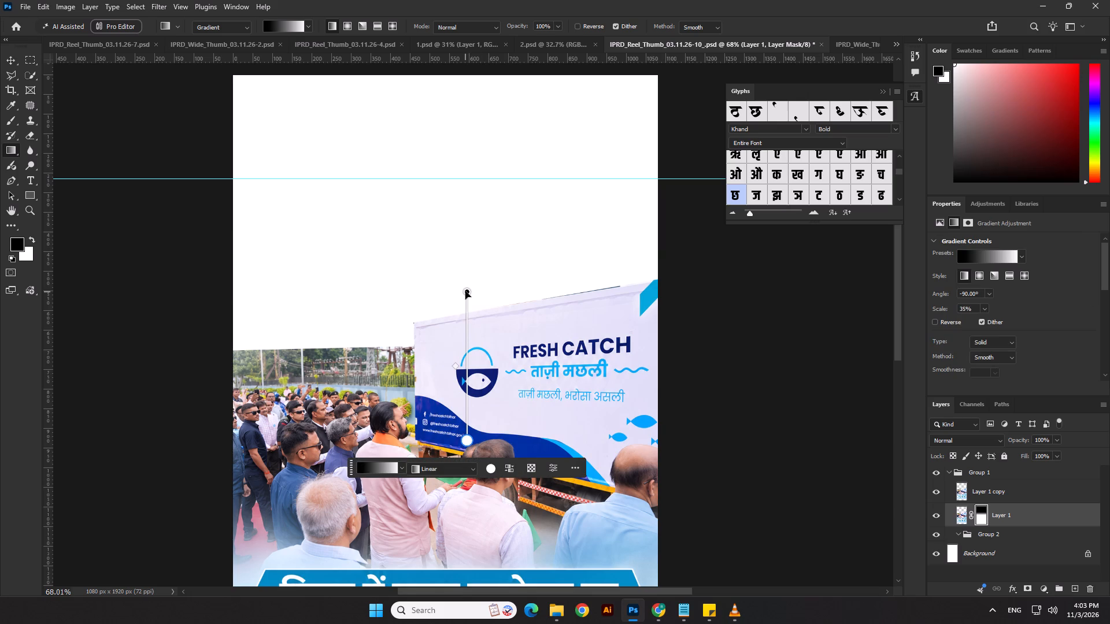
drag(465, 291, 467, 340)
scroll(467, 339, down, 10)
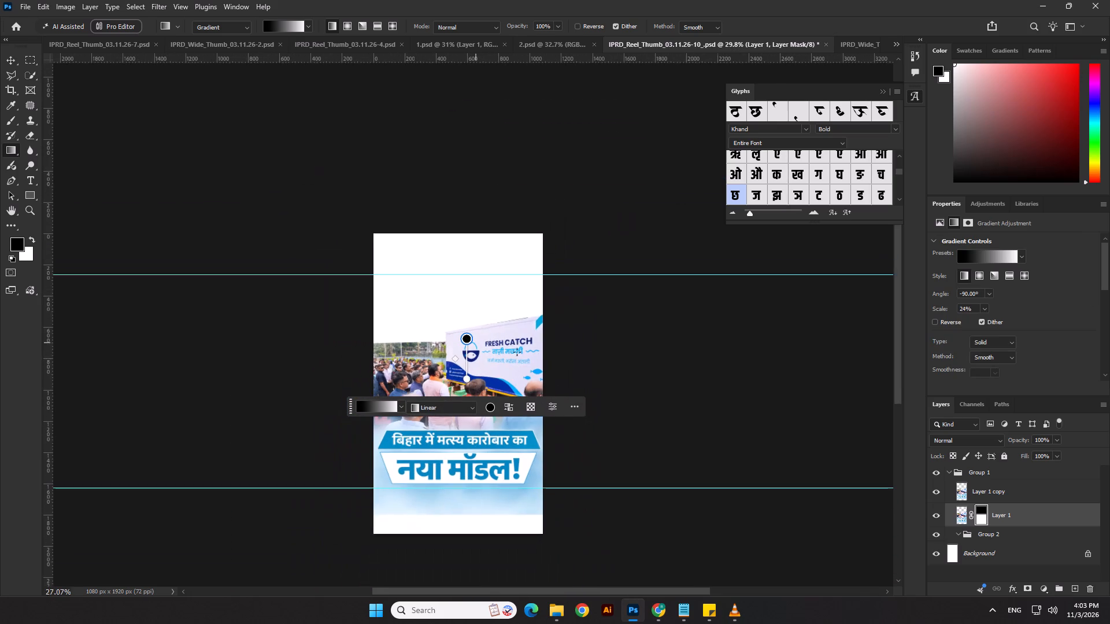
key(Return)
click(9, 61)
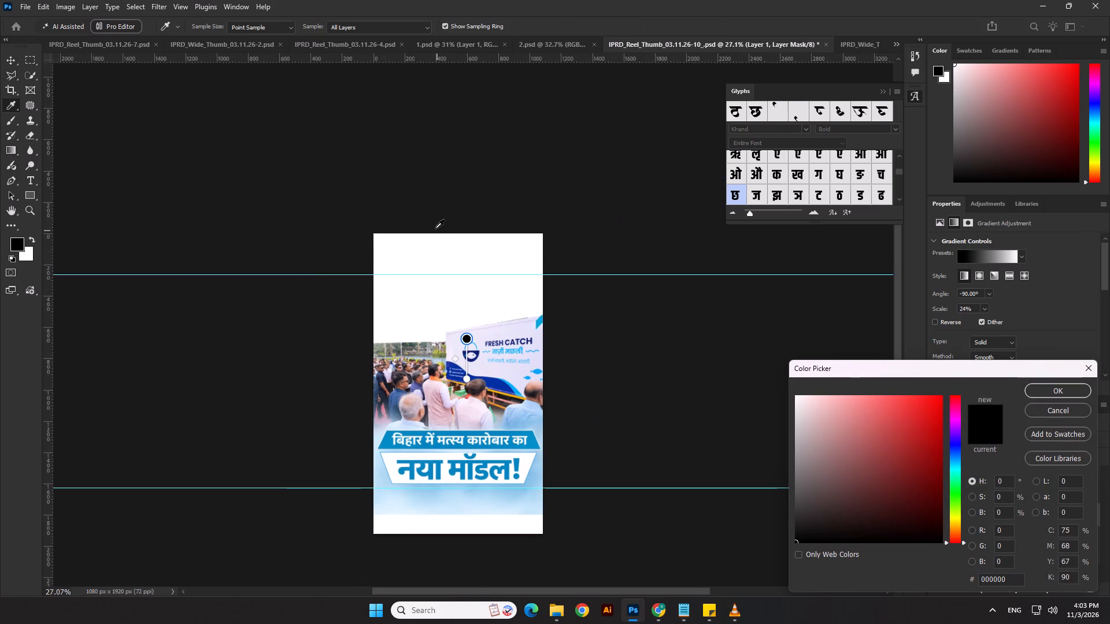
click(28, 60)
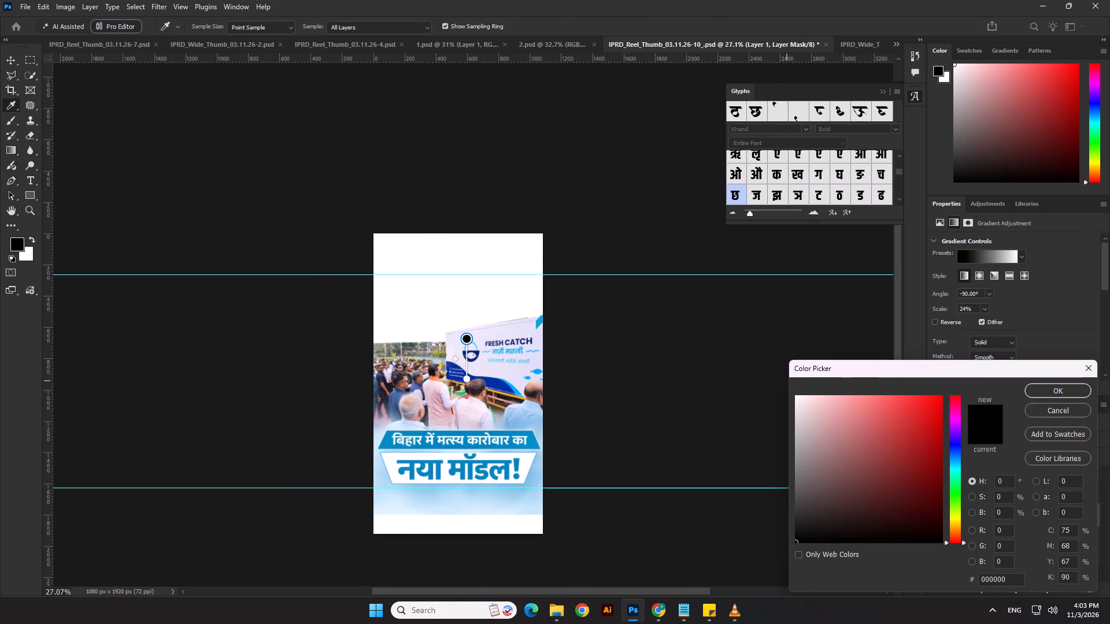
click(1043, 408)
Hide Layer 1 copy.
click(933, 492)
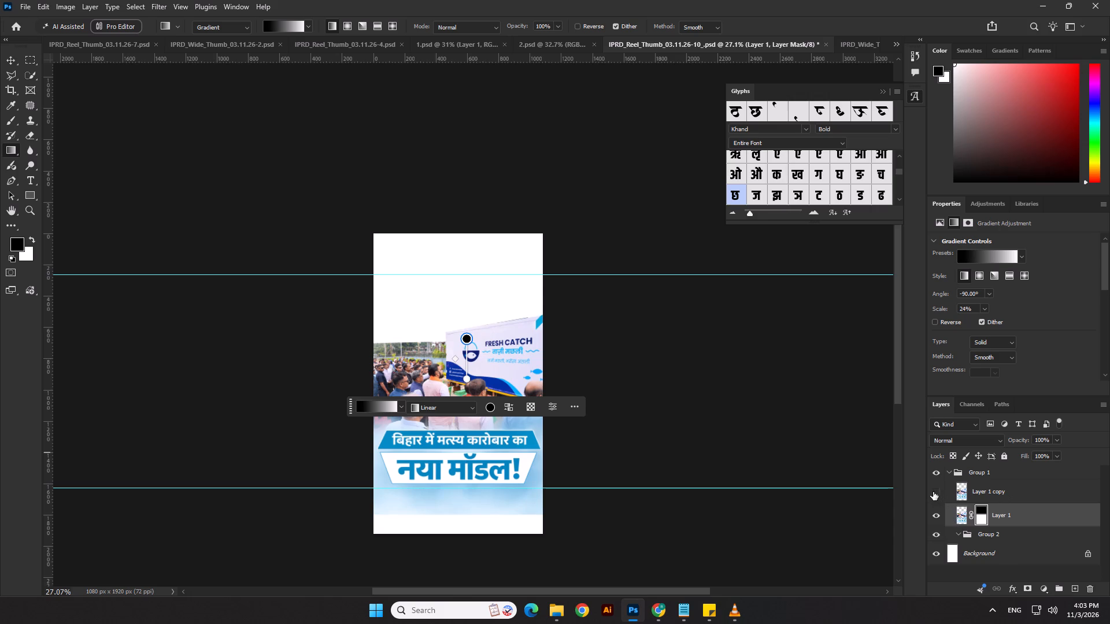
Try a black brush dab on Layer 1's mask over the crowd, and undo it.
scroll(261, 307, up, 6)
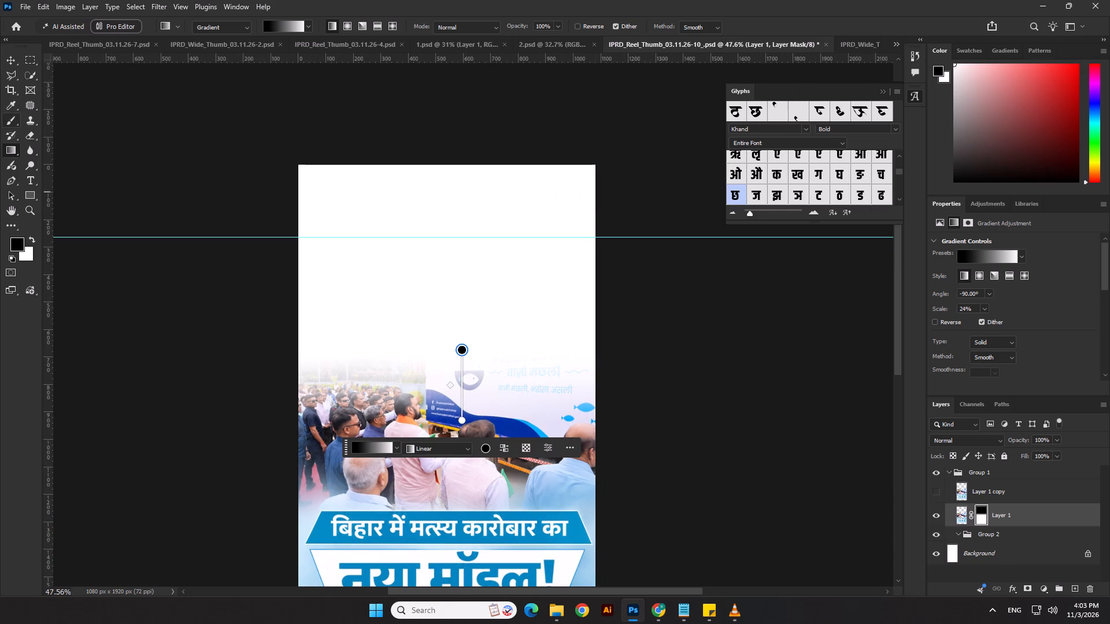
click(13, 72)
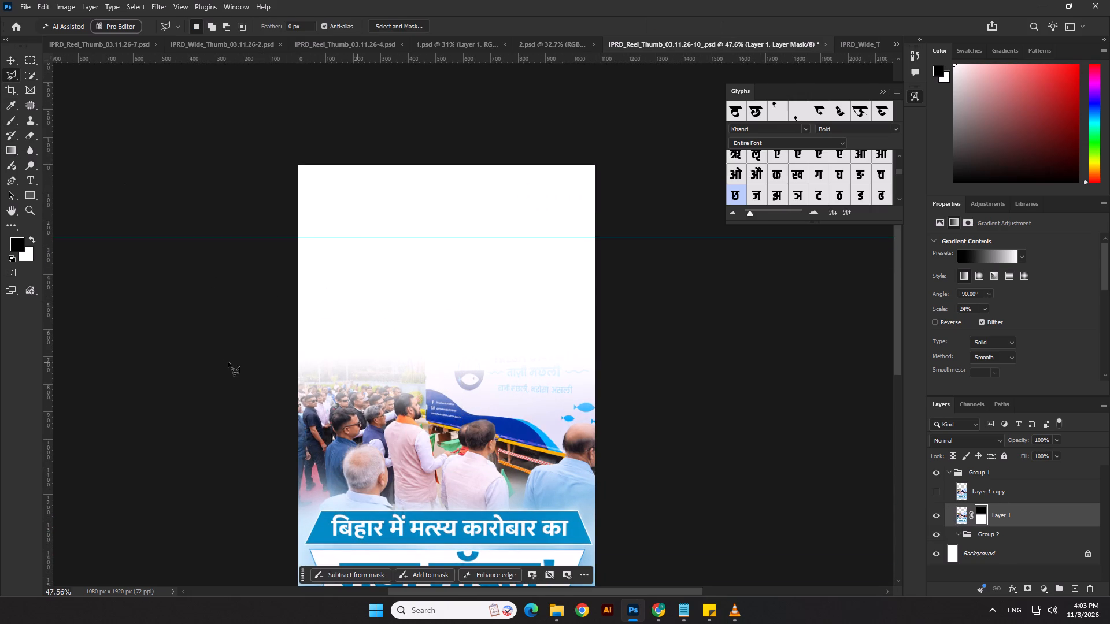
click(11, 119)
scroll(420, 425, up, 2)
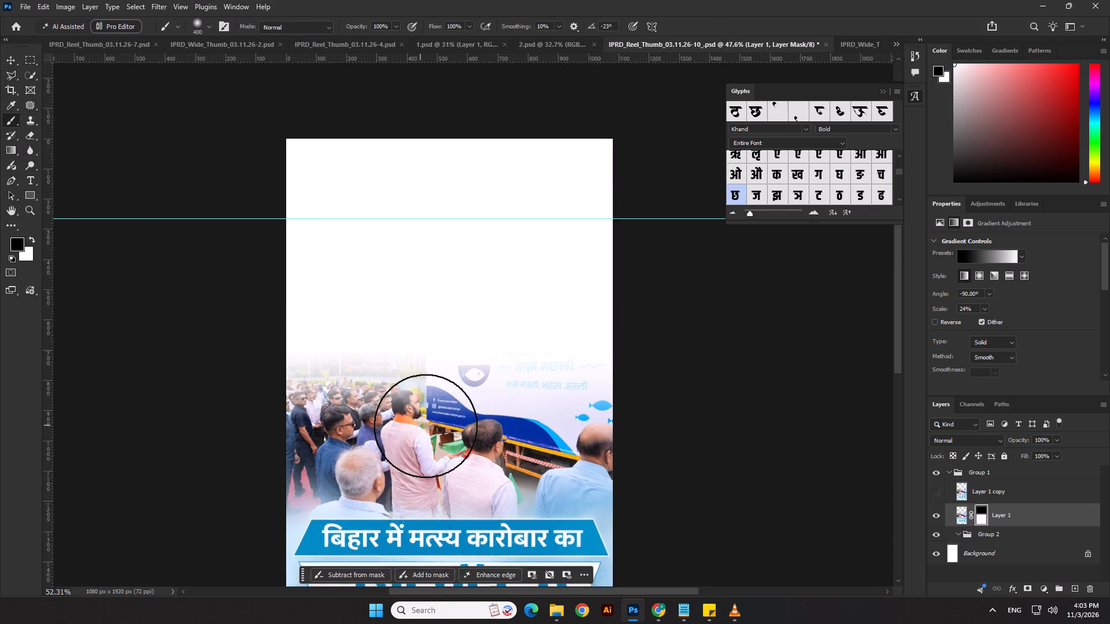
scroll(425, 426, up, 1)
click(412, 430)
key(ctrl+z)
Erase the black from Layer 1's mask with a 250 px soft eraser over the crowd and the FRESH CATCH truck side.
click(36, 133)
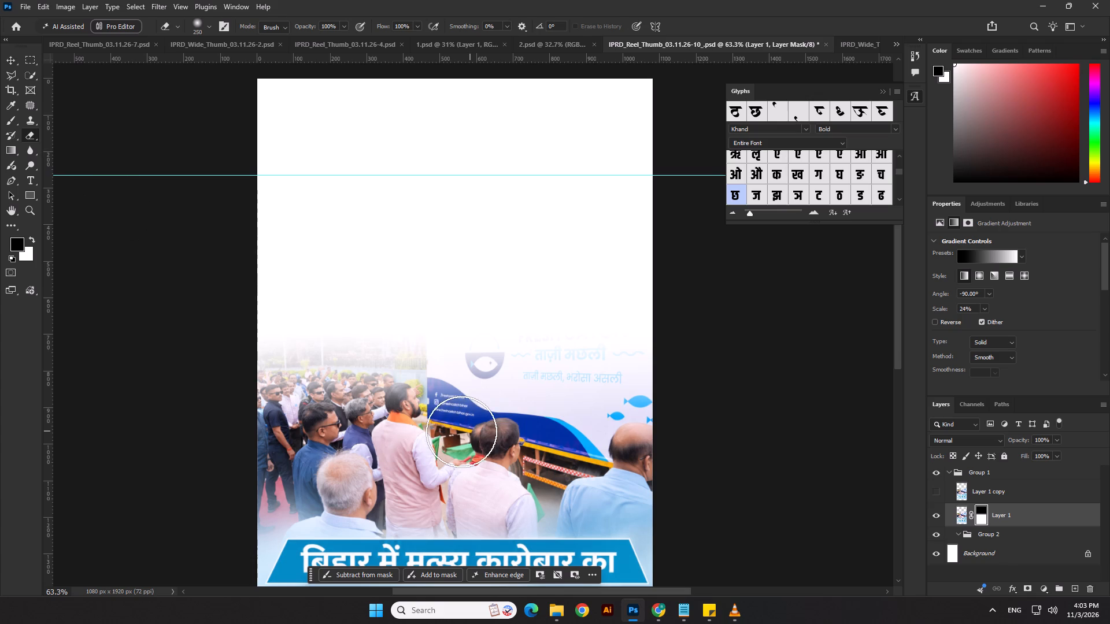
click(406, 413)
drag(408, 408, 156, 433)
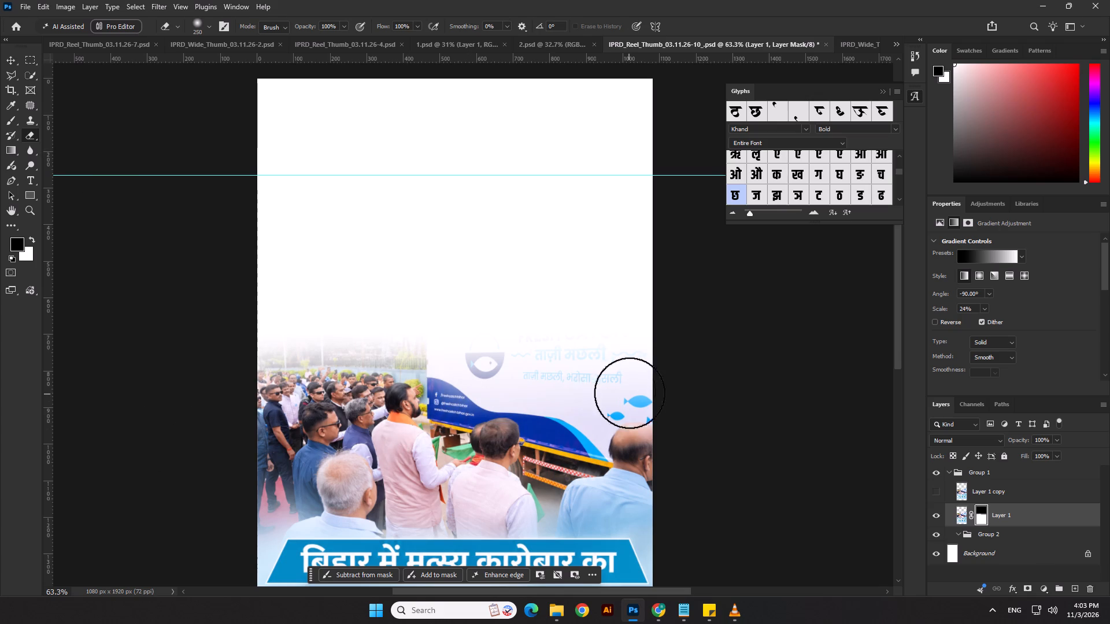
drag(630, 393, 386, 403)
click(606, 356)
drag(582, 358, 467, 371)
click(464, 370)
drag(465, 363, 758, 359)
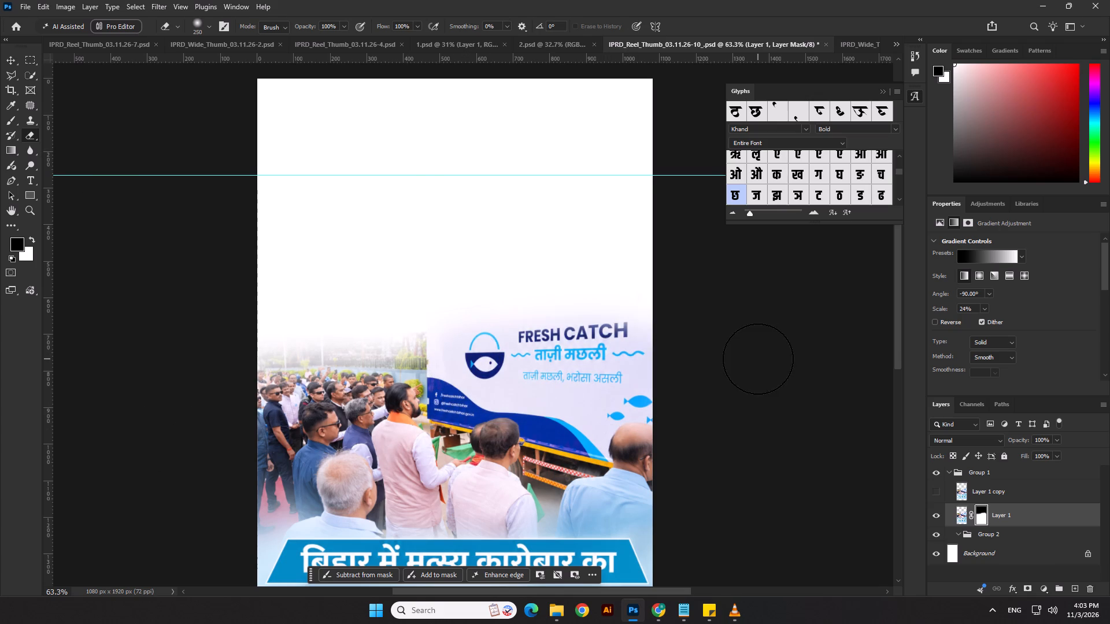
drag(706, 351, 468, 370)
Bring back the truck's upper side and roof edge by erasing on Layer 1's mask, using a 200 px eraser for the main strokes.
key(bracketright)
click(464, 350)
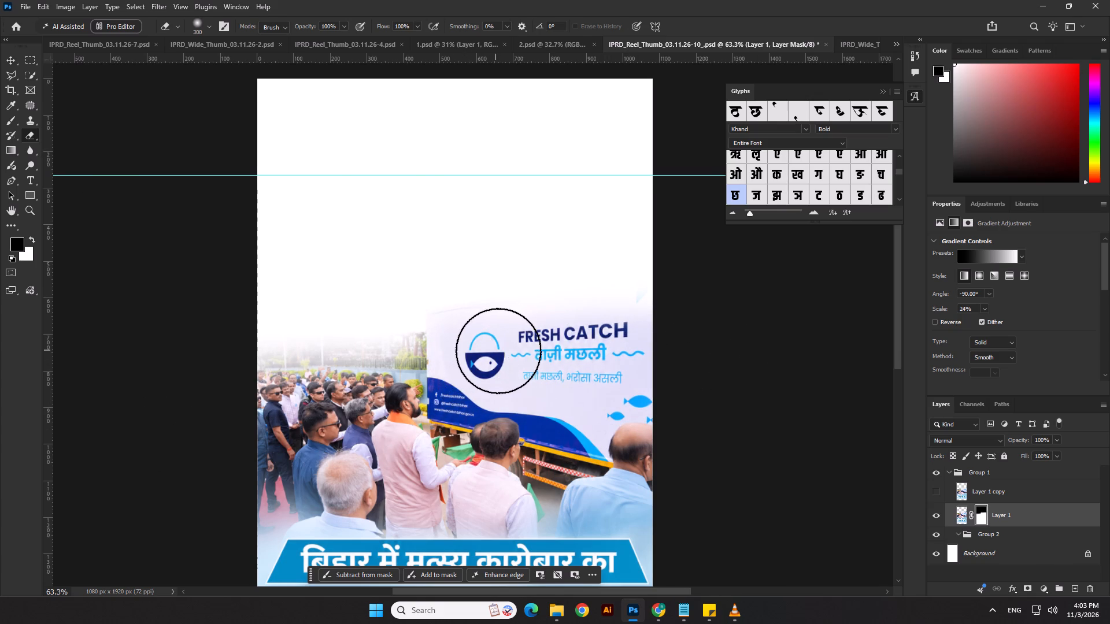
scroll(489, 350, up, 3)
key(bracketleft)
key(bracketleft)
drag(485, 329, 753, 304)
drag(720, 302, 497, 323)
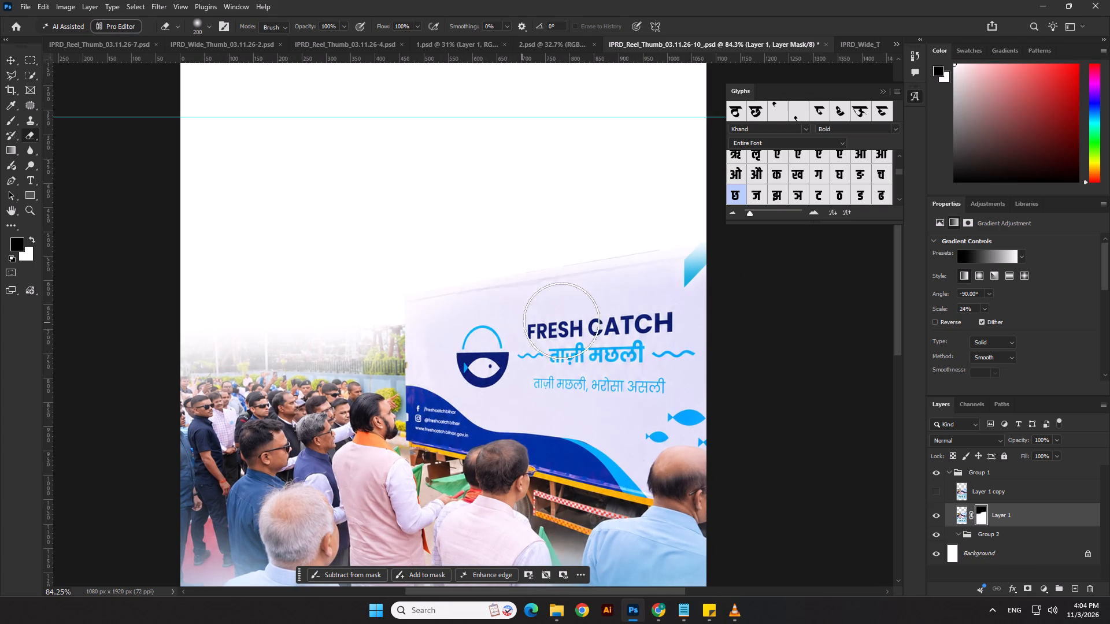
drag(572, 319, 758, 284)
drag(731, 286, 458, 285)
Restore the truck's left edge and remaining faded side on the mask with smaller eraser sizes, finishing at 175 px.
key(bracketleft)
key(bracketleft)
key(bracketleft)
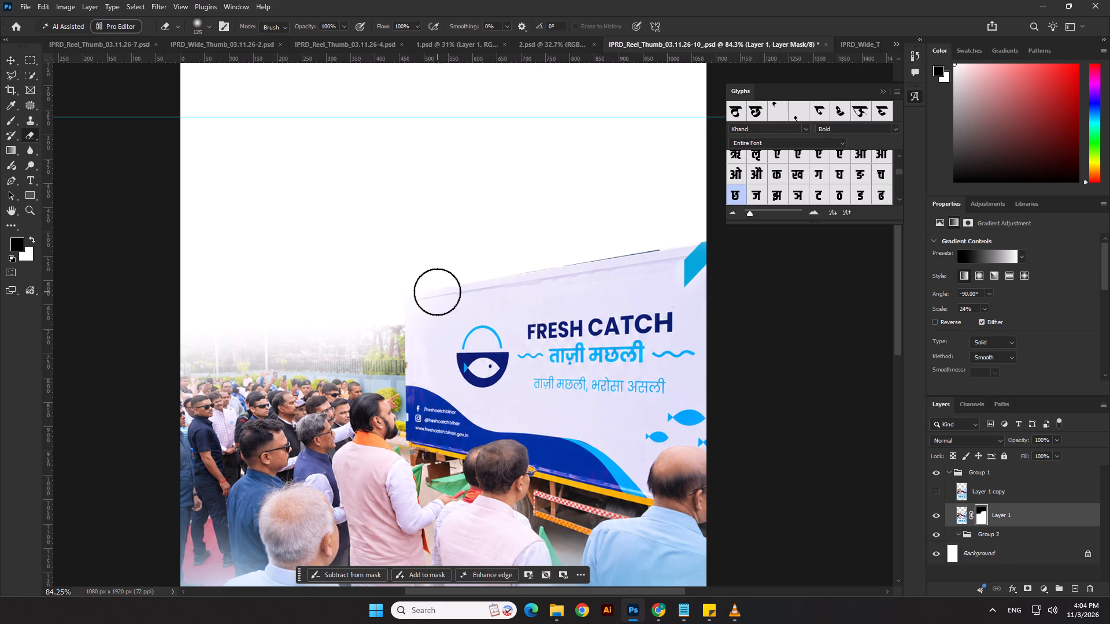
key(bracketleft)
drag(425, 297, 425, 363)
key(bracketright)
drag(430, 341, 435, 405)
key(bracketright)
key(bracketright)
drag(464, 342, 499, 332)
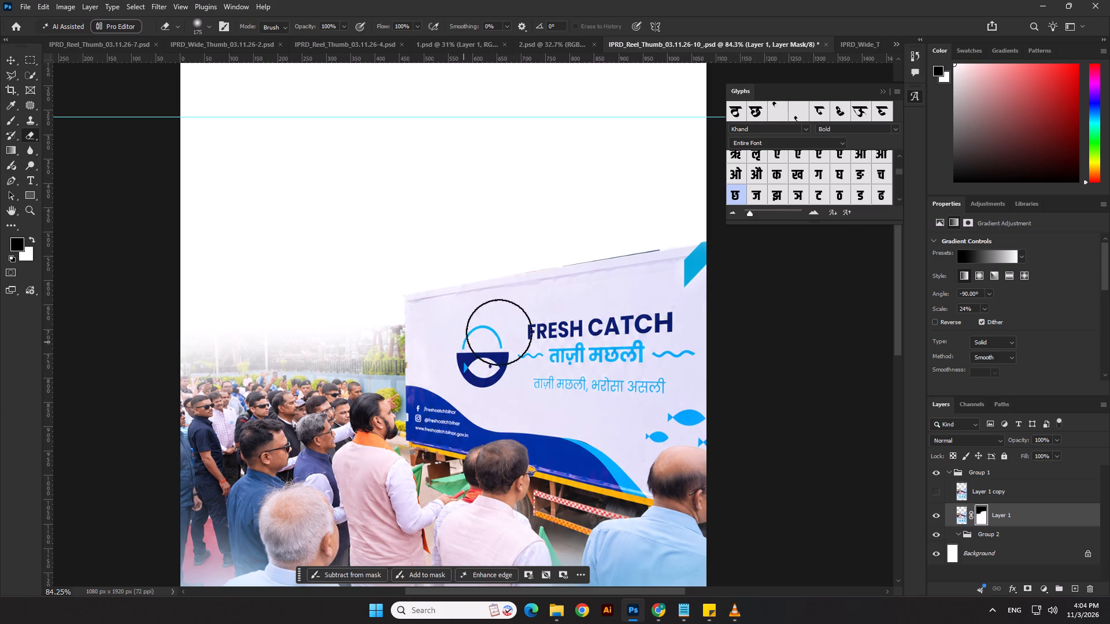
drag(499, 332, 881, 230)
drag(785, 273, 583, 385)
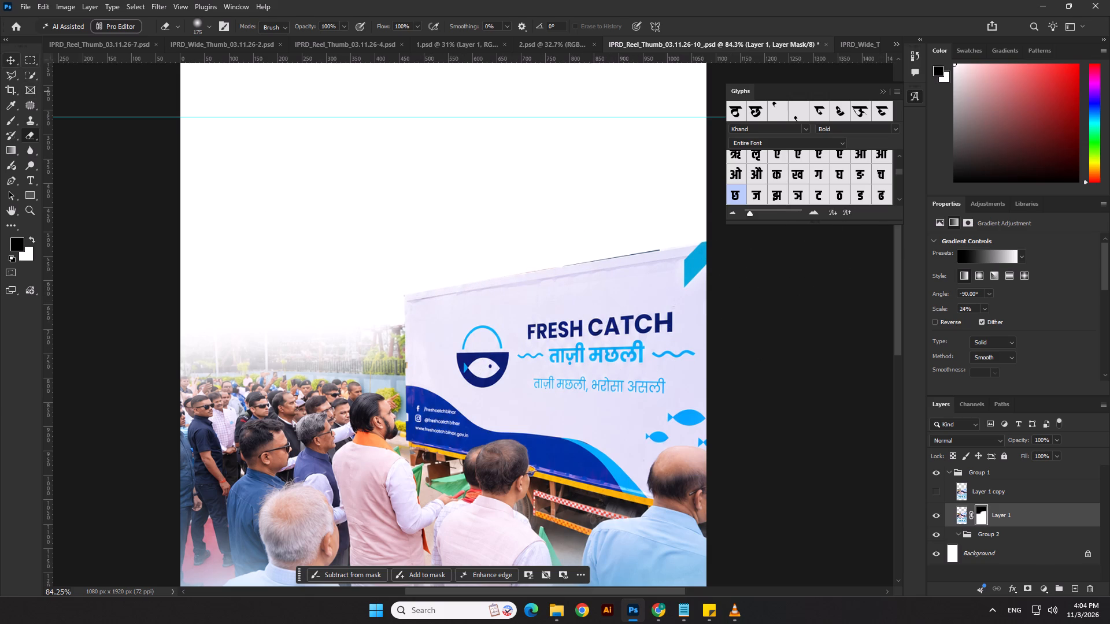
Outline the area just above the truck's sloping roof edge with the Polygonal Lasso and delete its content on Layer 1's mask.
click(14, 76)
scroll(823, 289, up, 4)
scroll(726, 311, down, 9)
scroll(770, 303, up, 4)
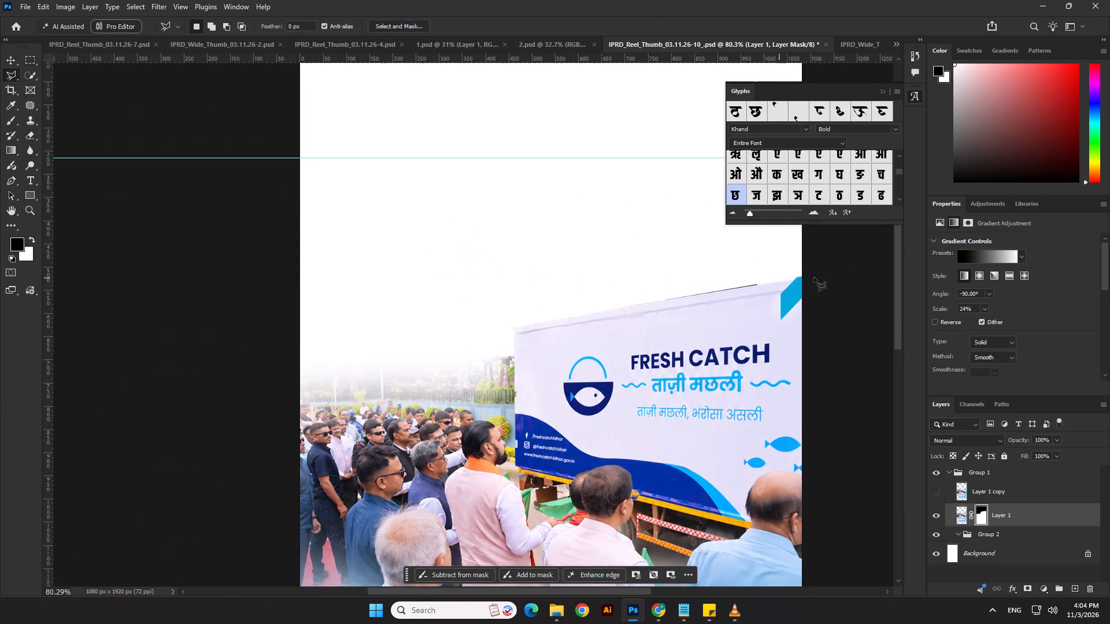
scroll(815, 274, up, 4)
click(851, 272)
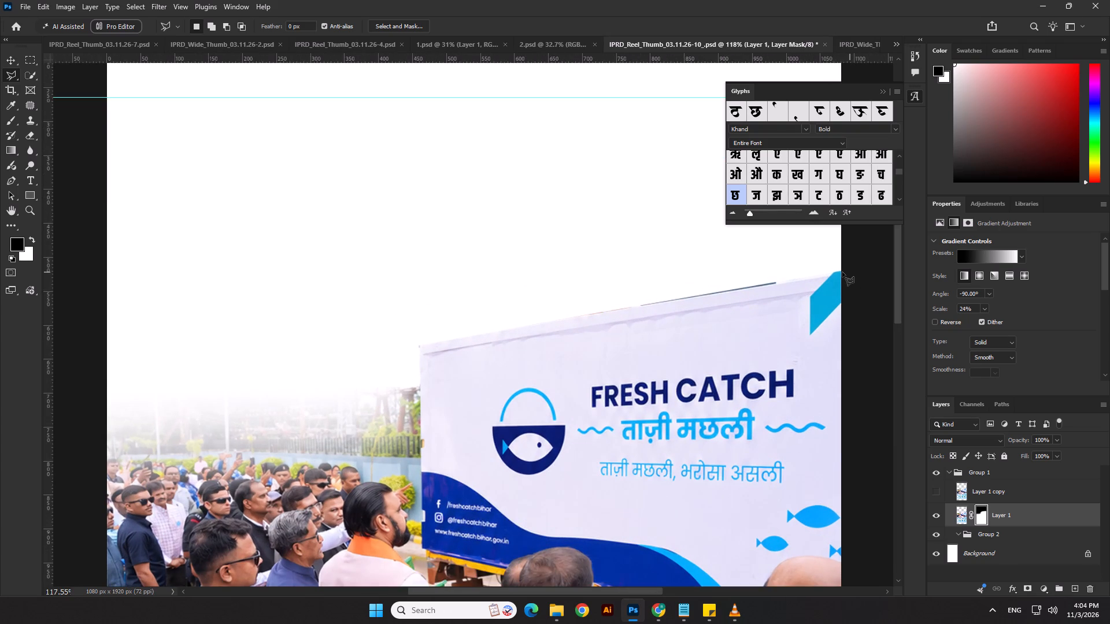
click(629, 309)
click(406, 350)
click(413, 259)
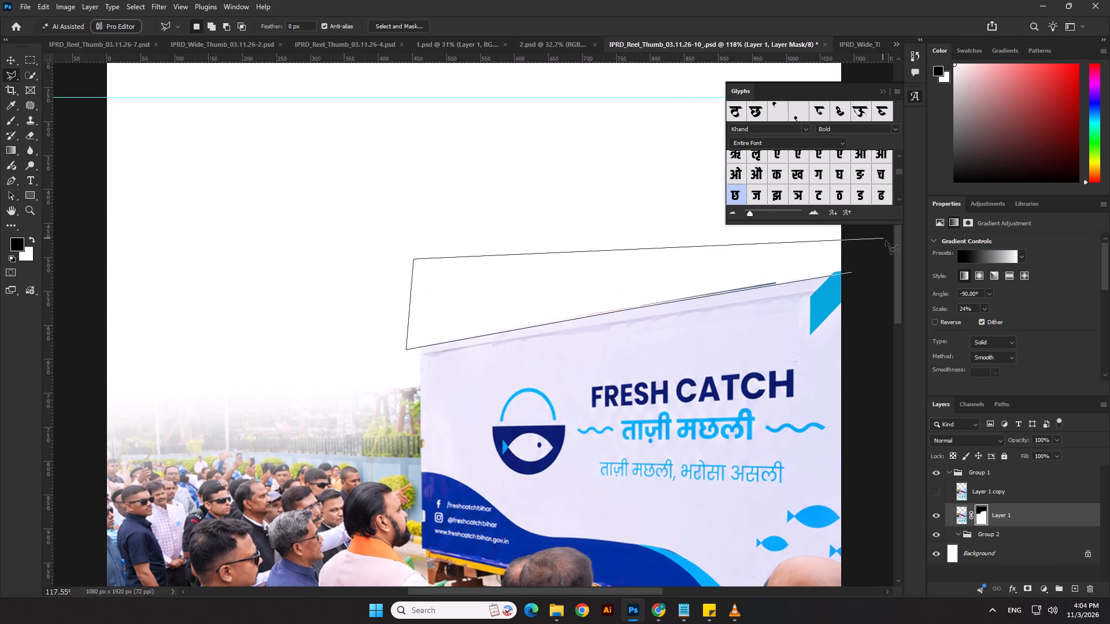
click(860, 270)
click(851, 272)
key(Delete)
Paint the outlined area black on Layer 1's mask to hide the dark sliver above the truck, and clear the selection.
scroll(512, 346, down, 4)
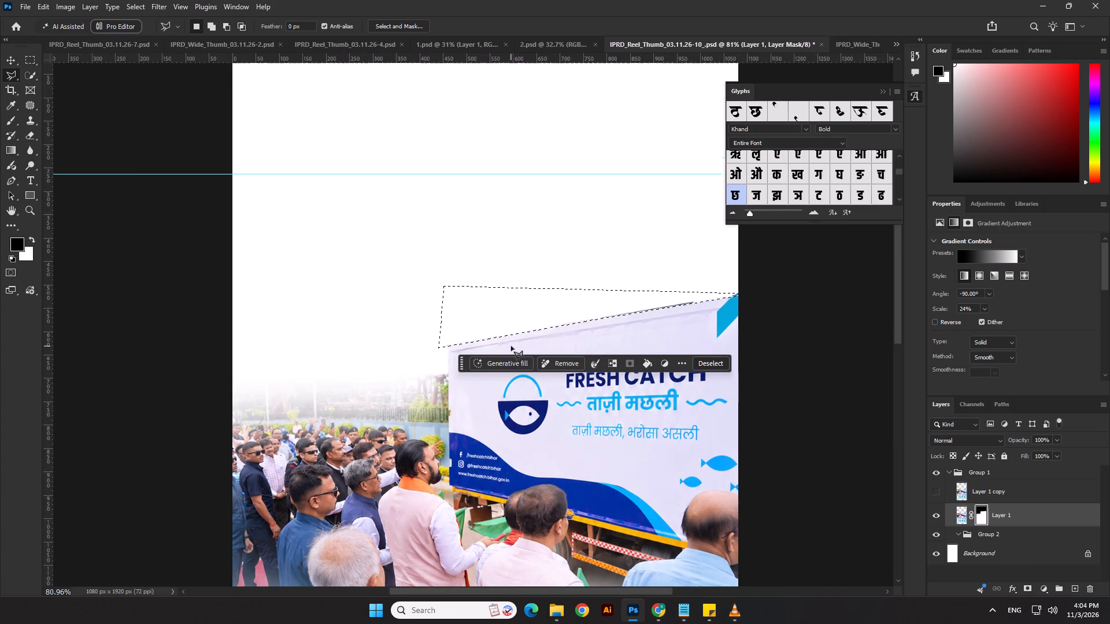
click(980, 522)
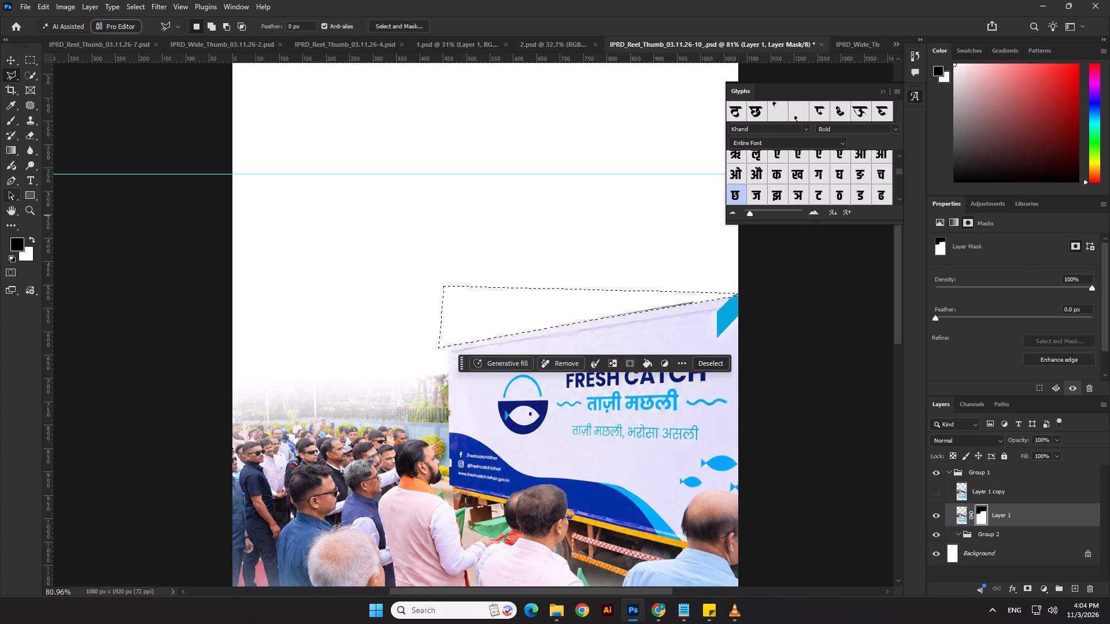
click(13, 125)
drag(768, 303, 82, 384)
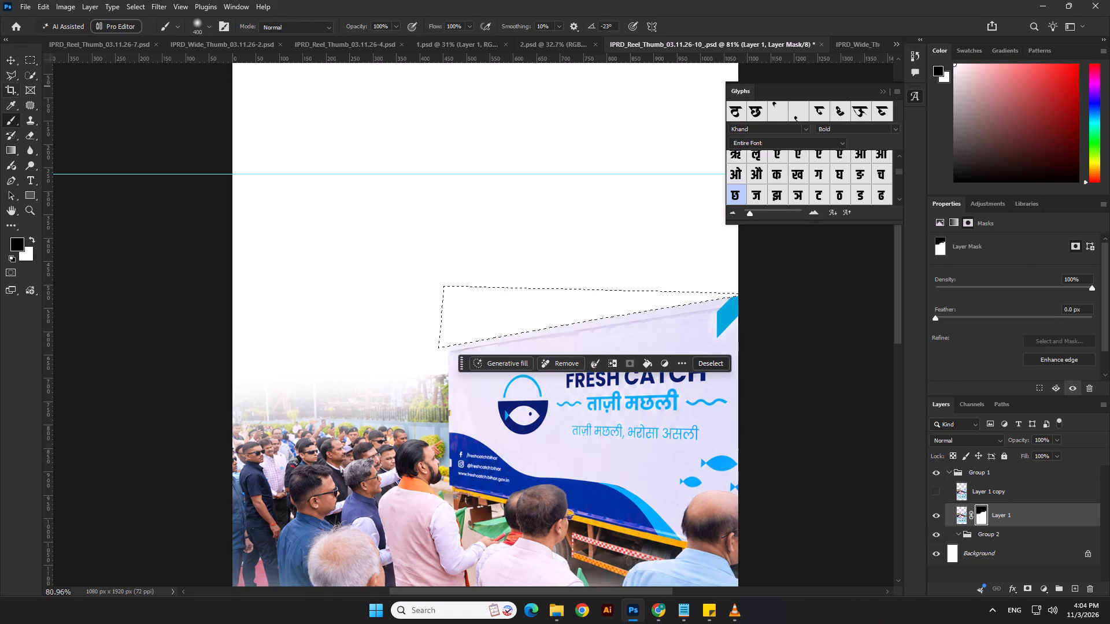
click(34, 57)
right_click(438, 165)
click(448, 175)
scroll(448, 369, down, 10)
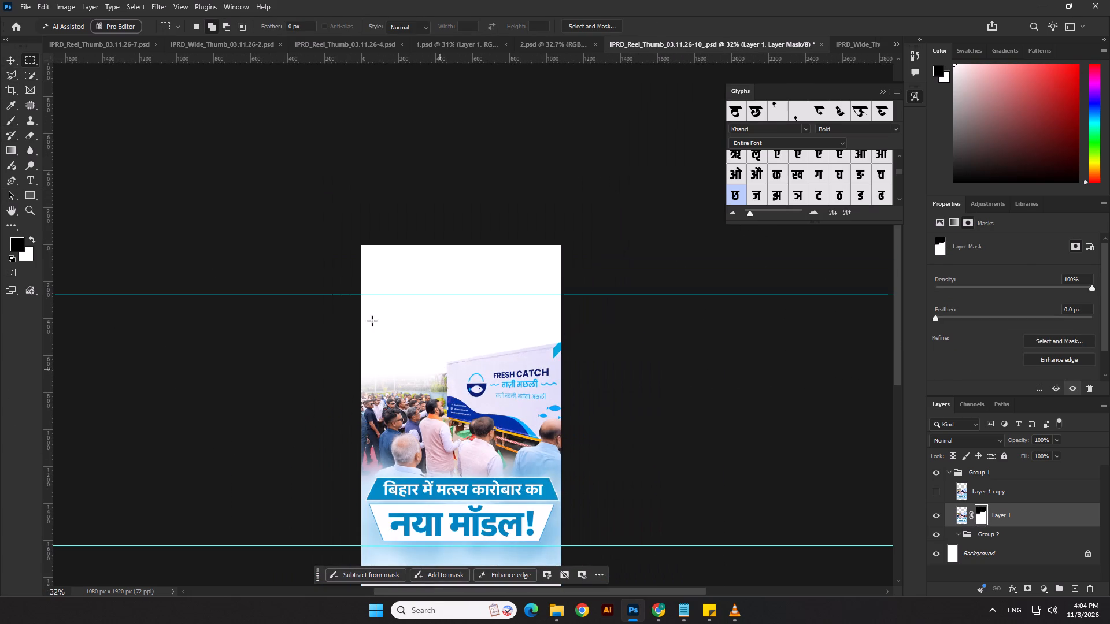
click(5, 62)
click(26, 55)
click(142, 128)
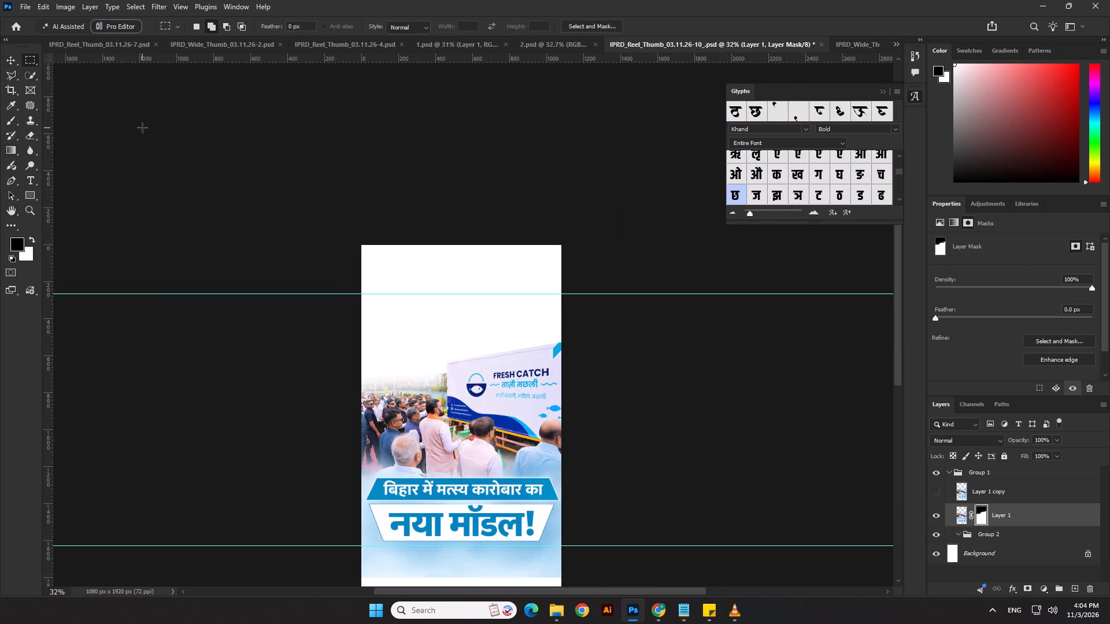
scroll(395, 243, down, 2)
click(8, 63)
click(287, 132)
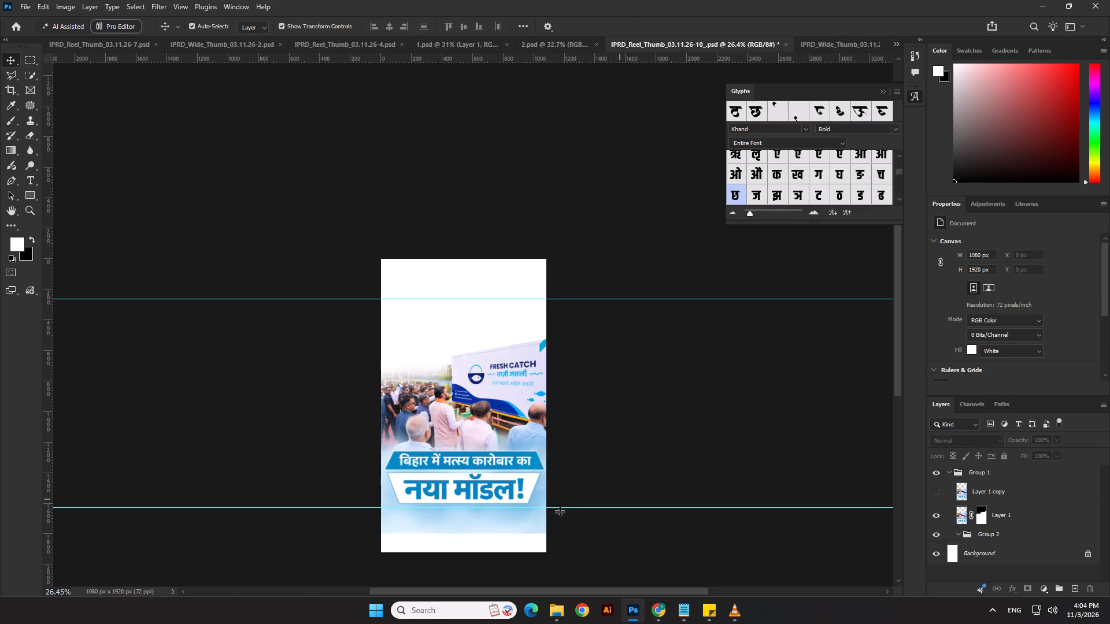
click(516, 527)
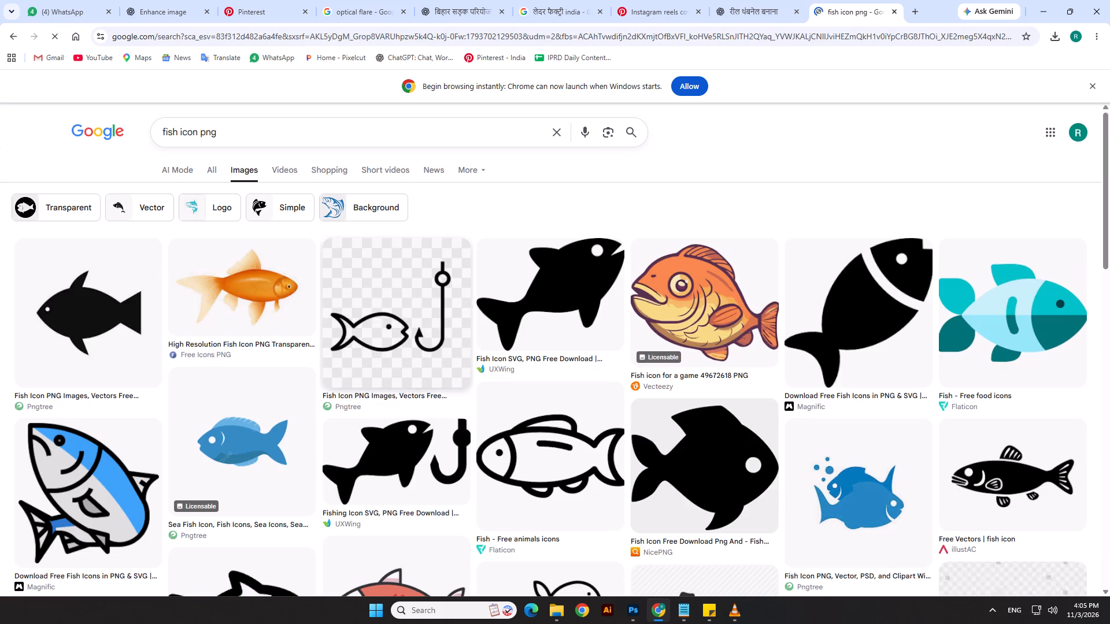
Examine the fish icon image results for a logo-style fish suited to the thumbnail.
scroll(330, 314, down, 4)
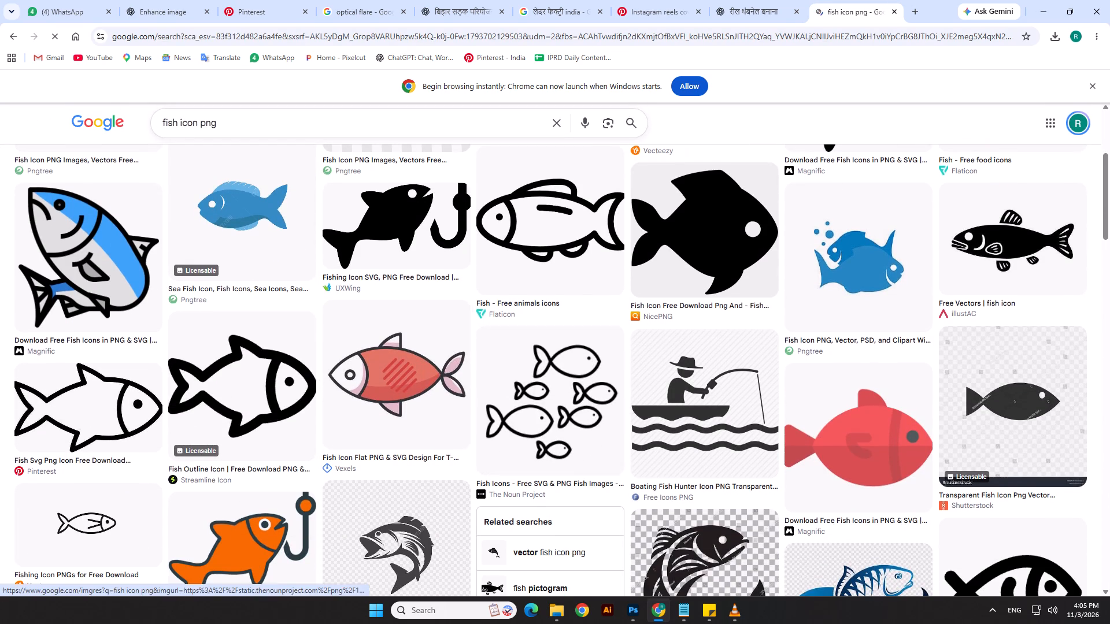
scroll(469, 387, up, 11)
scroll(392, 310, down, 2)
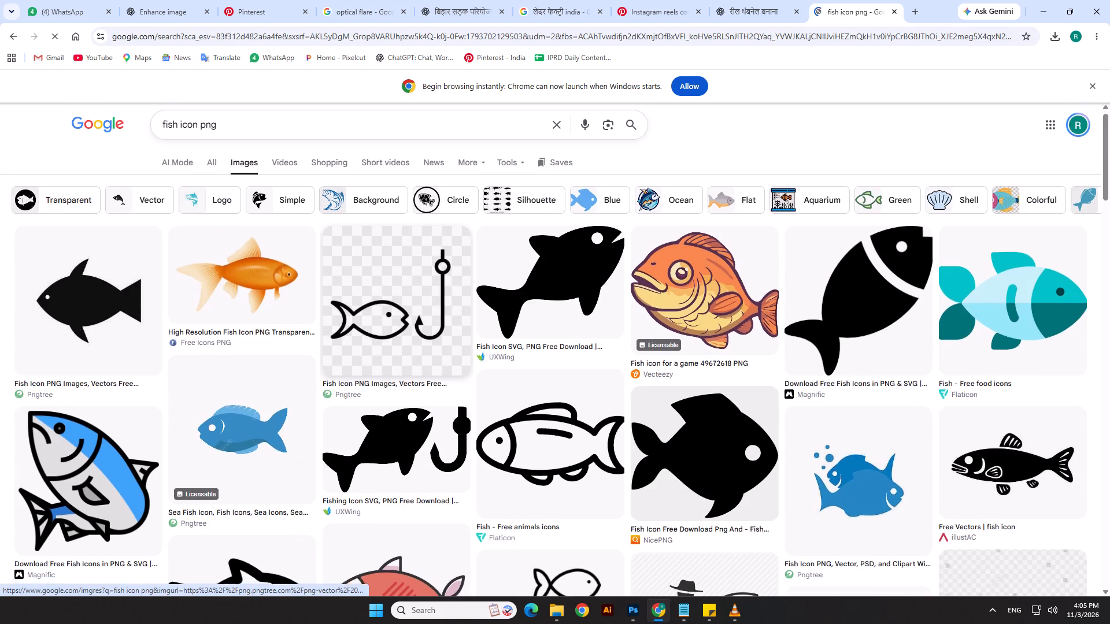
scroll(392, 312, down, 11)
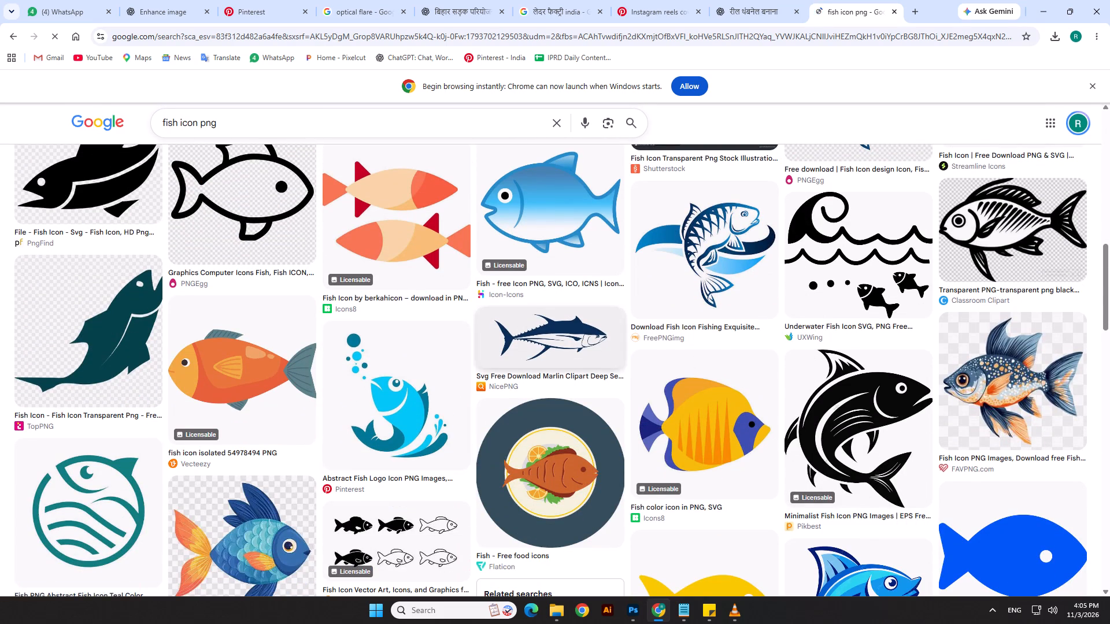
scroll(494, 358, down, 13)
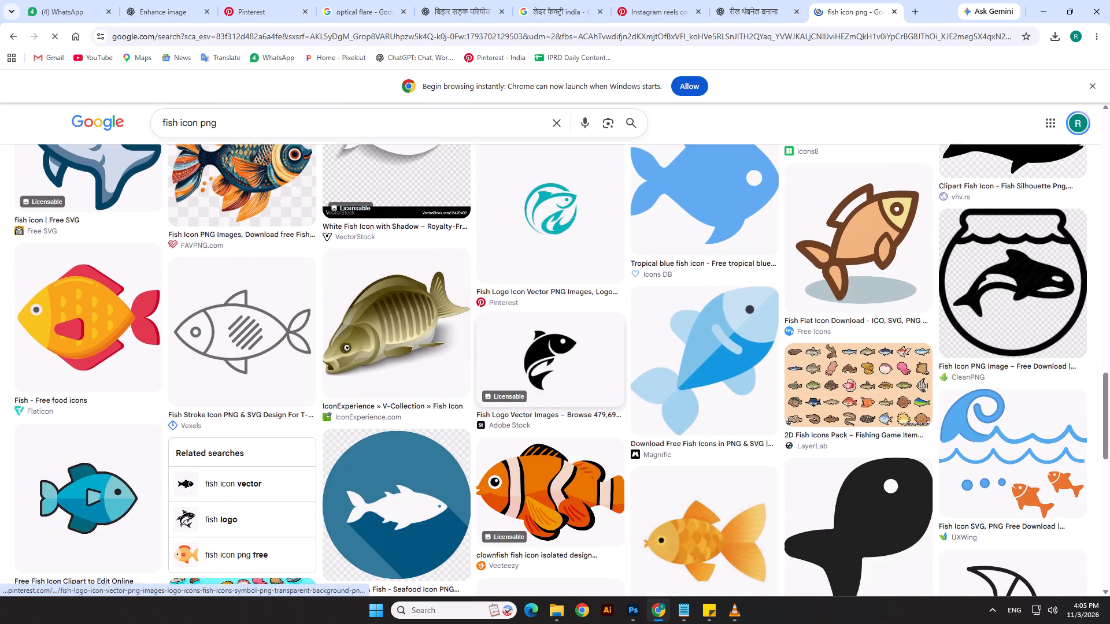
scroll(494, 359, down, 4)
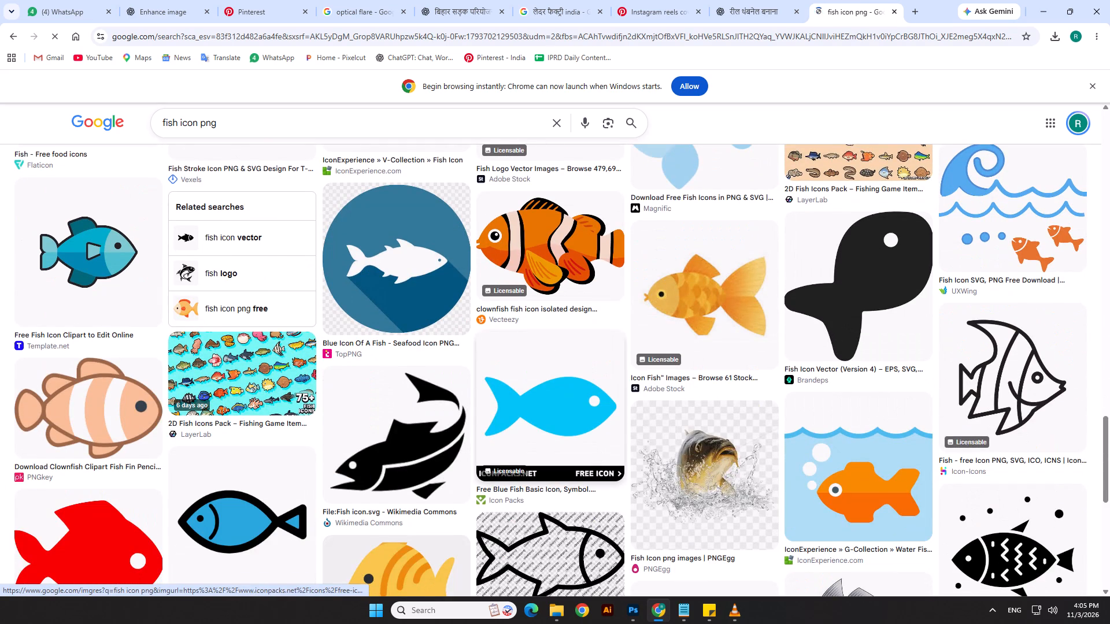
scroll(498, 358, up, 12)
scroll(509, 360, down, 4)
Copy the teal circular fish logo, and replace it with a copy of the related blue leaping fish with water splashes.
click(520, 416)
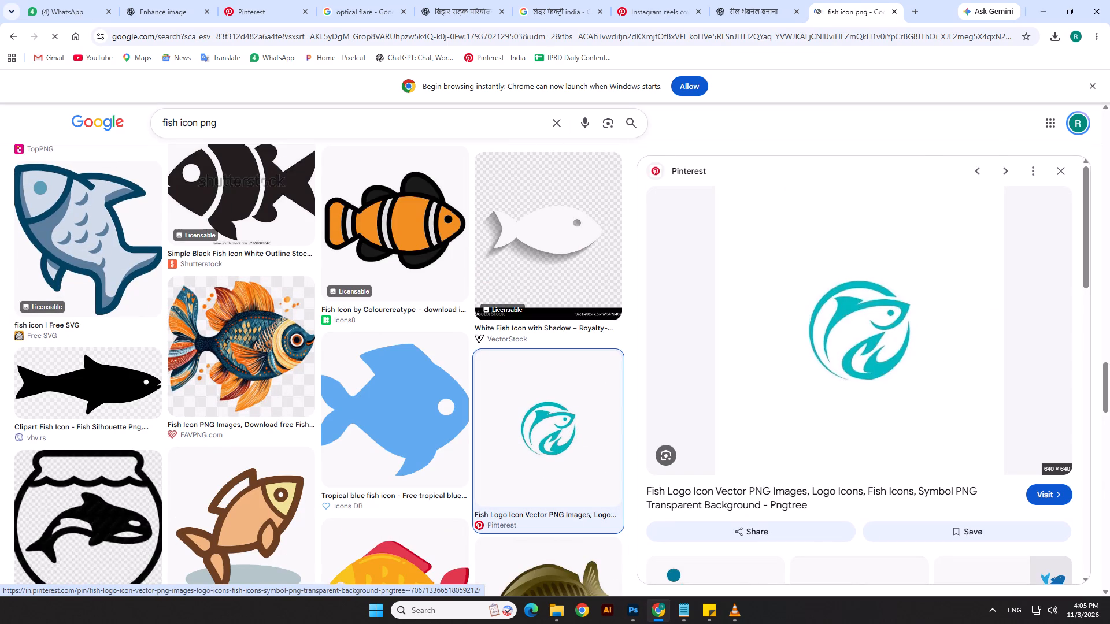
right_click(844, 365)
click(896, 294)
scroll(843, 382, down, 6)
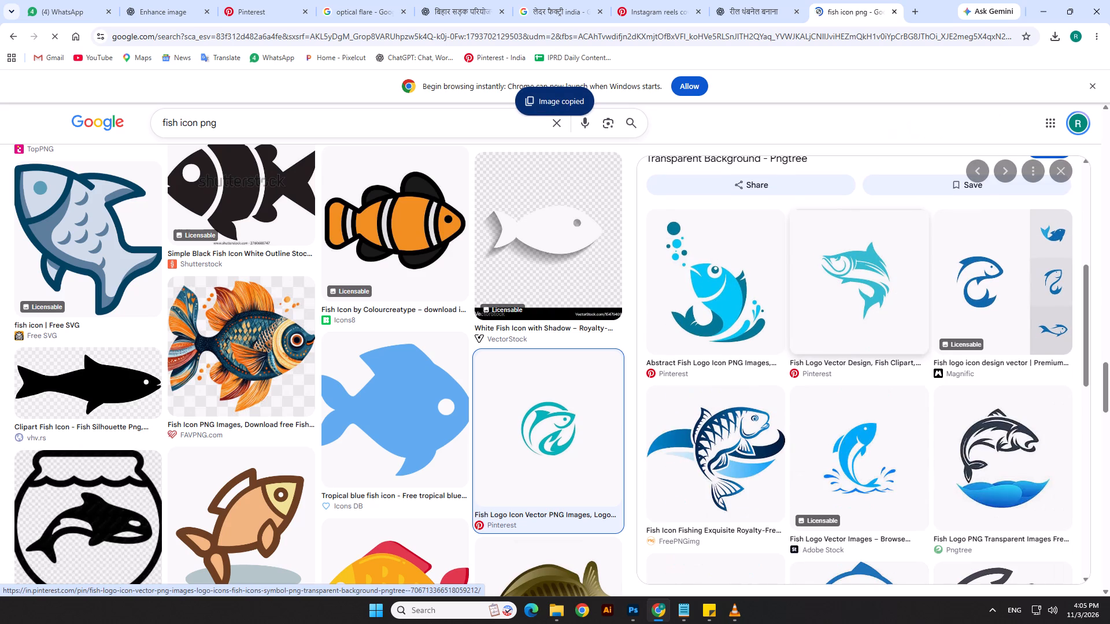
click(859, 477)
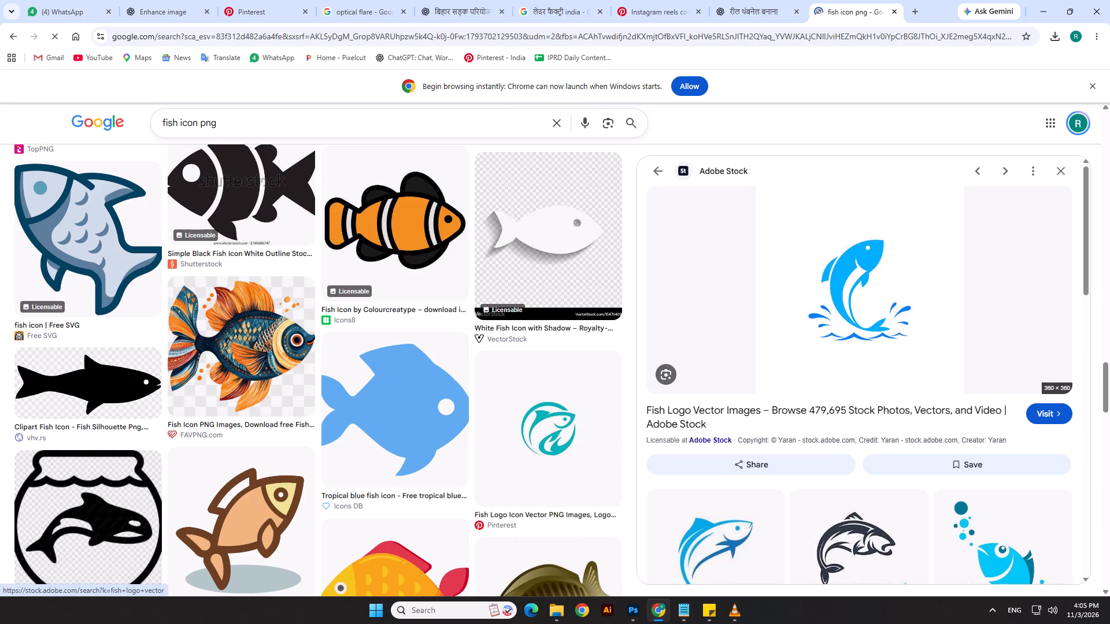
right_click(836, 285)
click(891, 468)
Return to Photoshop and paste the blue fish image onto the upper-left part of the canvas, at about X 131, Y 171 px.
key(alt+Tab)
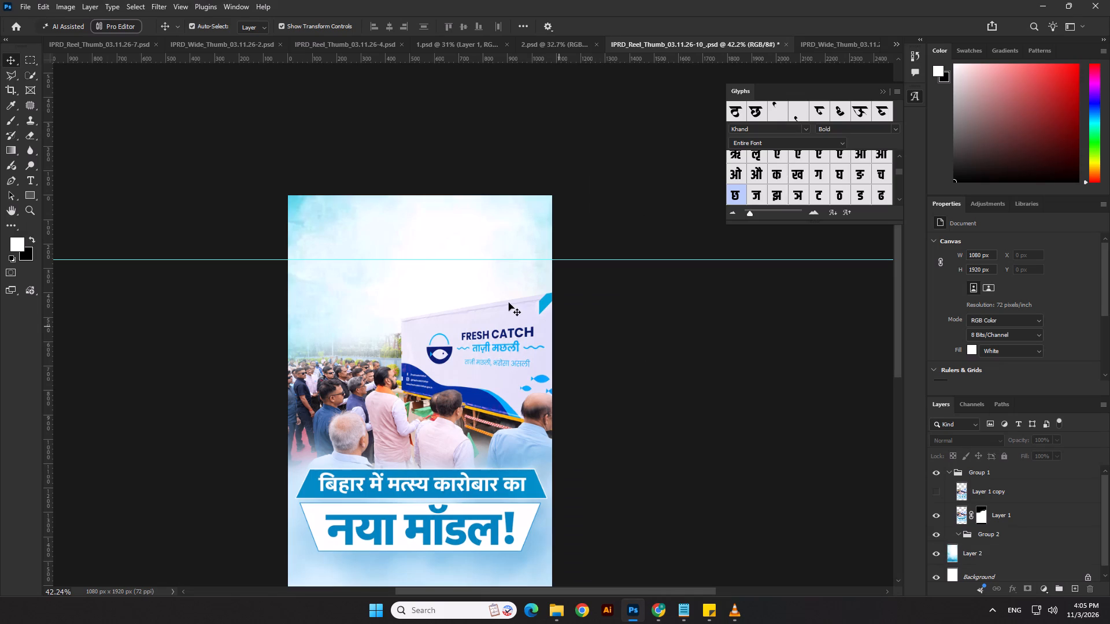
key(ctrl+v)
drag(429, 370, 373, 261)
key(Return)
Erase the white around the blue fish, inside its curved body and in its eye with the Magic Eraser.
click(35, 135)
scroll(446, 341, up, 2)
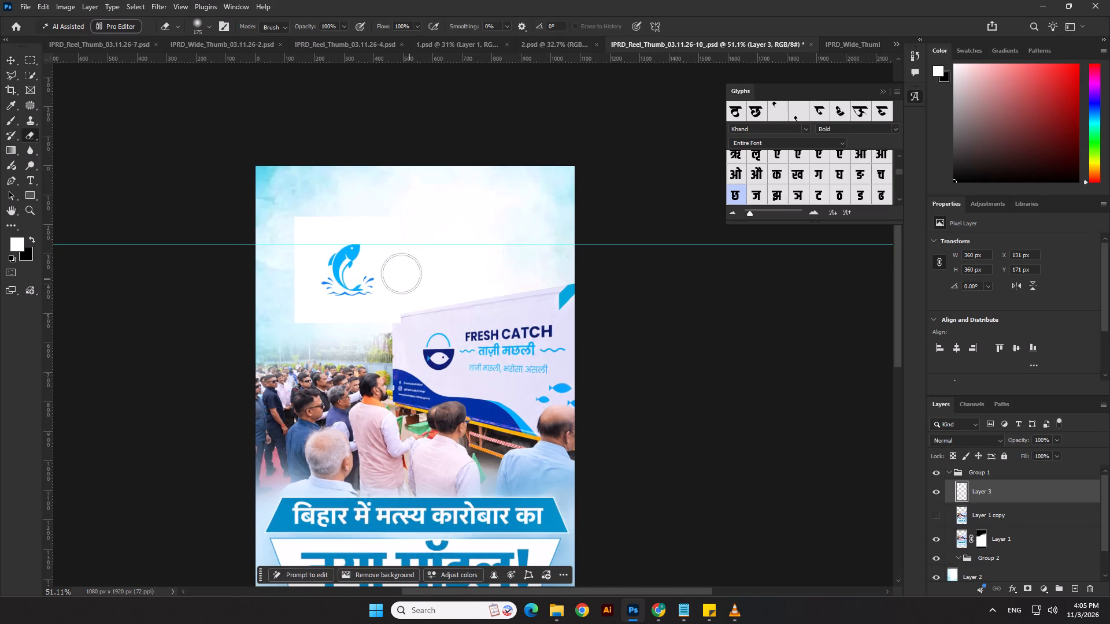
right_click(26, 136)
click(60, 155)
scroll(386, 264, up, 2)
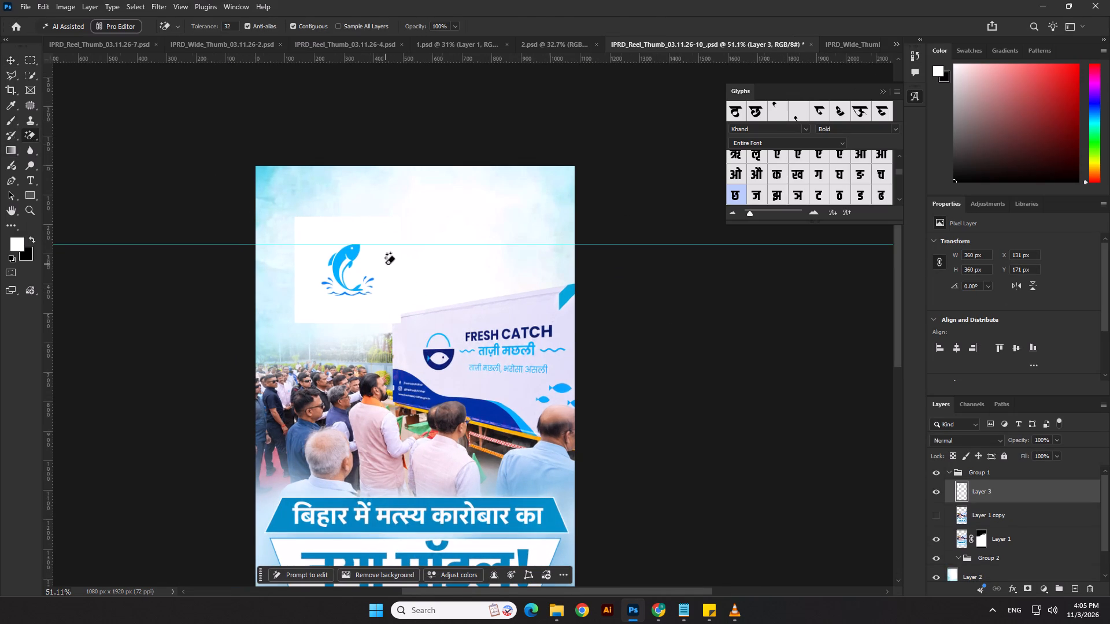
click(378, 265)
scroll(348, 289, up, 7)
click(331, 257)
scroll(358, 225, up, 3)
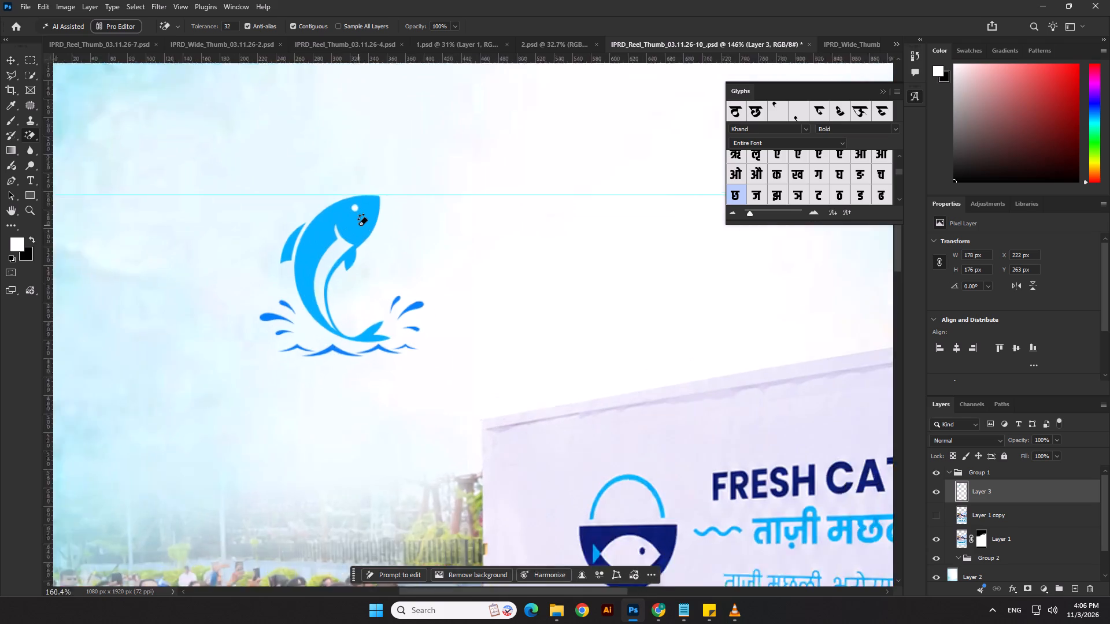
scroll(358, 225, up, 4)
click(353, 206)
scroll(478, 295, down, 3)
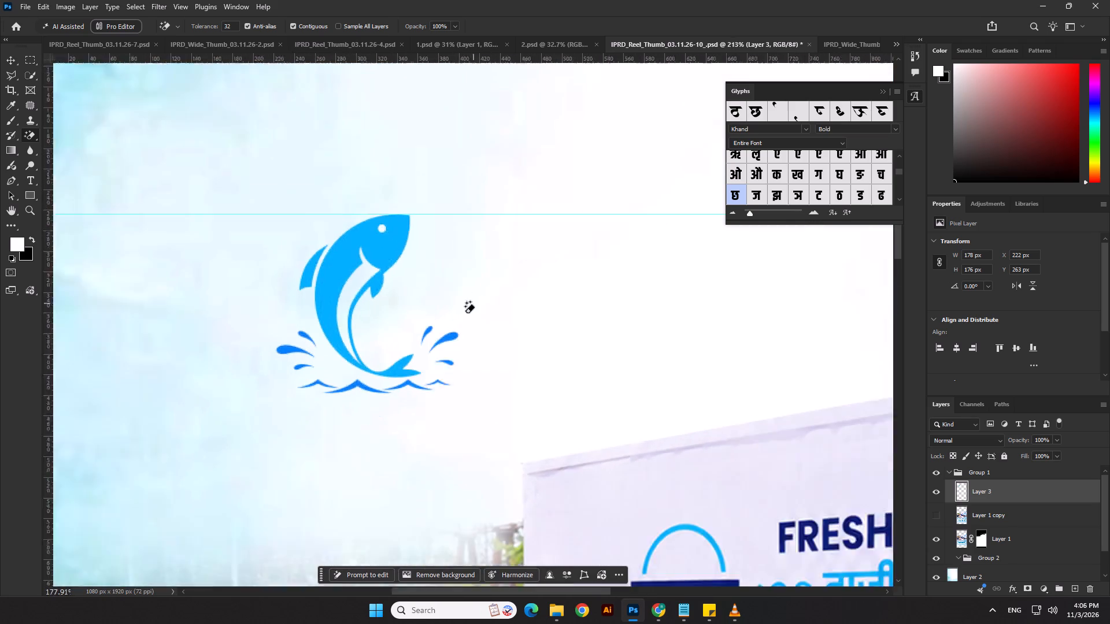
scroll(465, 313, down, 7)
Enlarge the blue fish to more than twice its size and place it above the crowd in the canvas's upper-left area.
click(12, 65)
scroll(409, 349, down, 6)
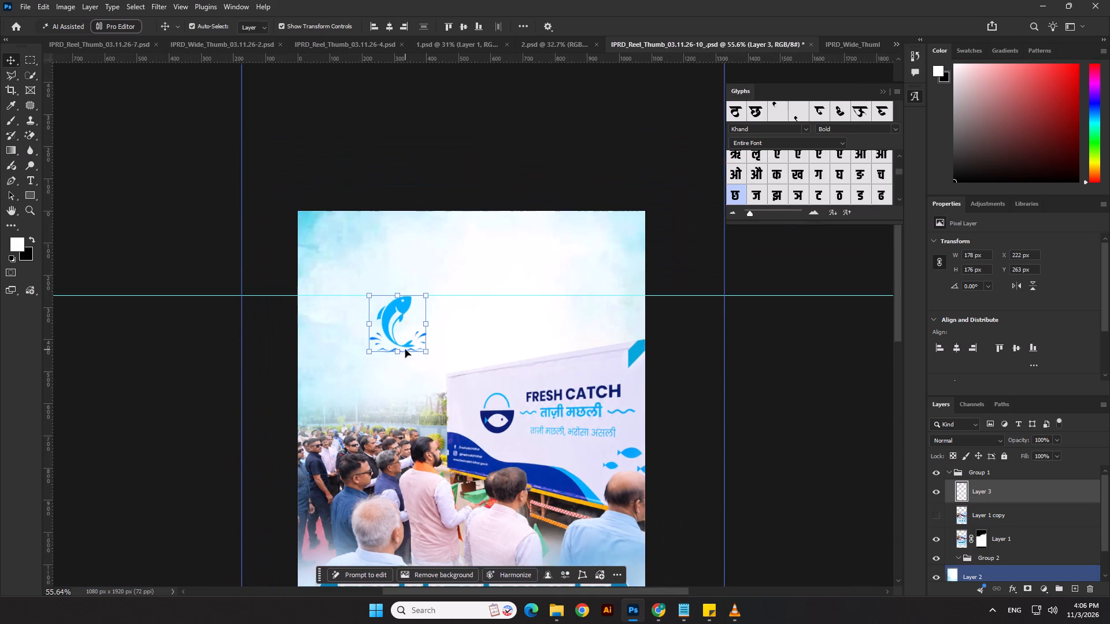
drag(401, 351, 392, 424)
drag(397, 391, 375, 360)
key(Return)
click(208, 415)
scroll(297, 325, down, 6)
scroll(663, 387, down, 1)
click(666, 407)
scroll(583, 356, down, 2)
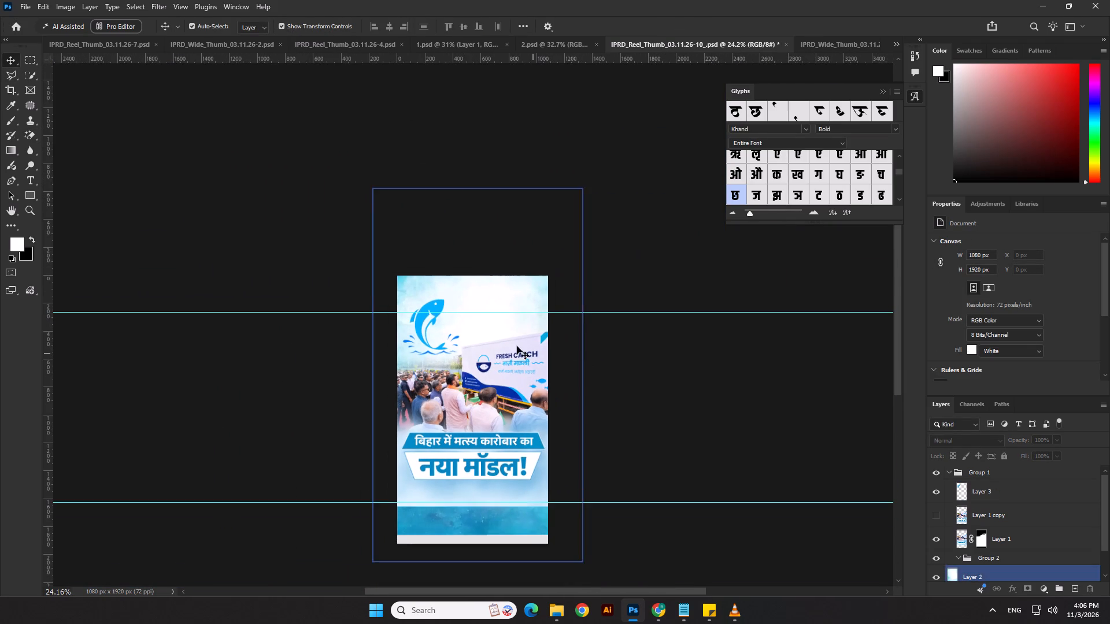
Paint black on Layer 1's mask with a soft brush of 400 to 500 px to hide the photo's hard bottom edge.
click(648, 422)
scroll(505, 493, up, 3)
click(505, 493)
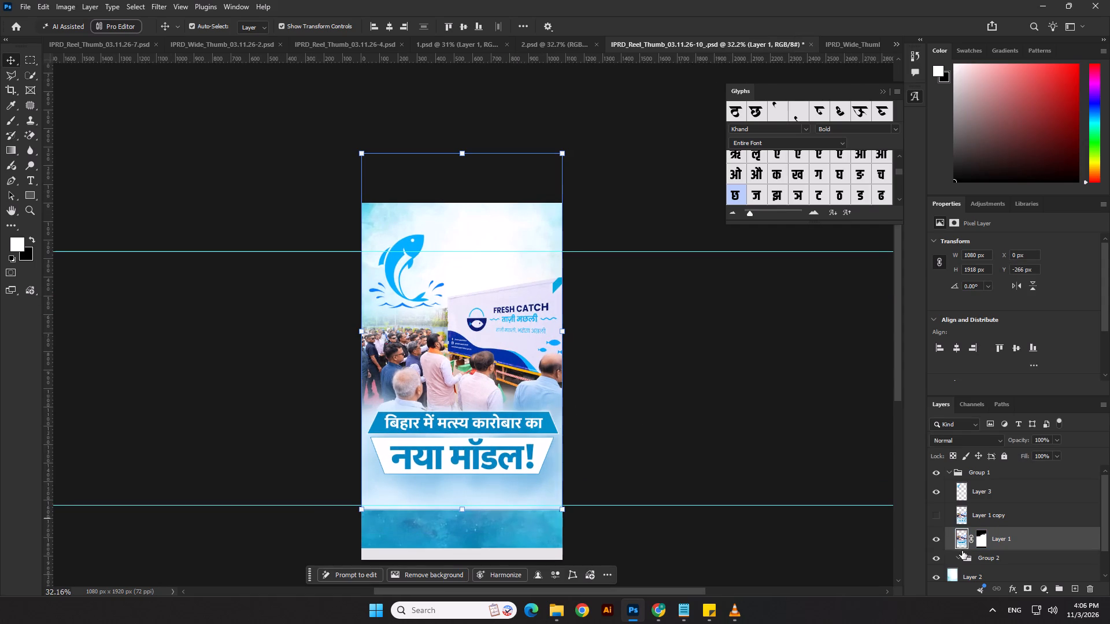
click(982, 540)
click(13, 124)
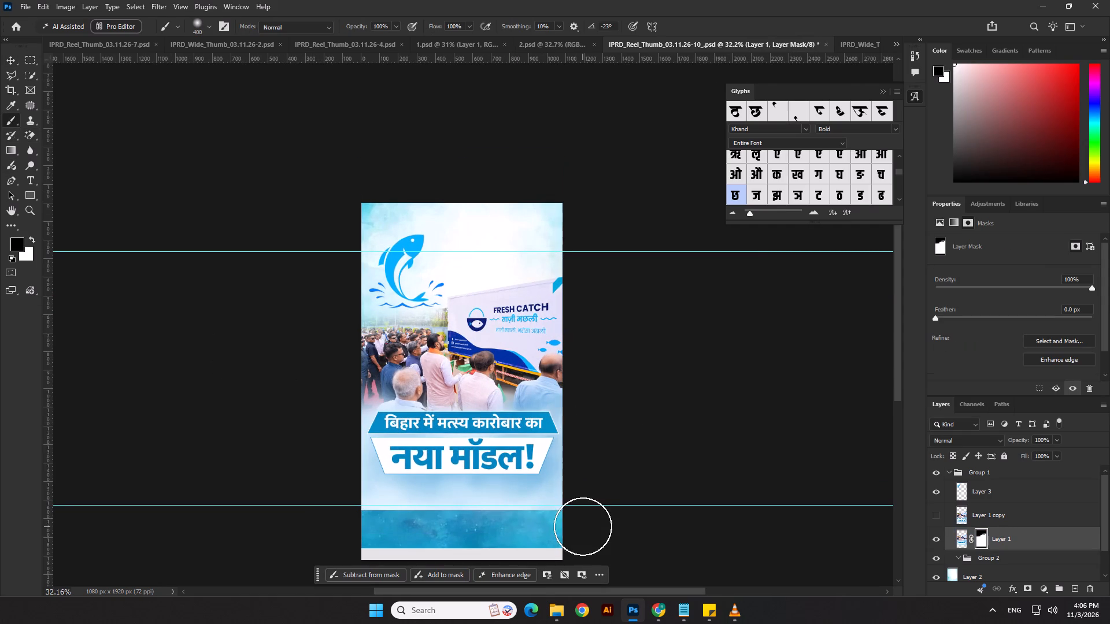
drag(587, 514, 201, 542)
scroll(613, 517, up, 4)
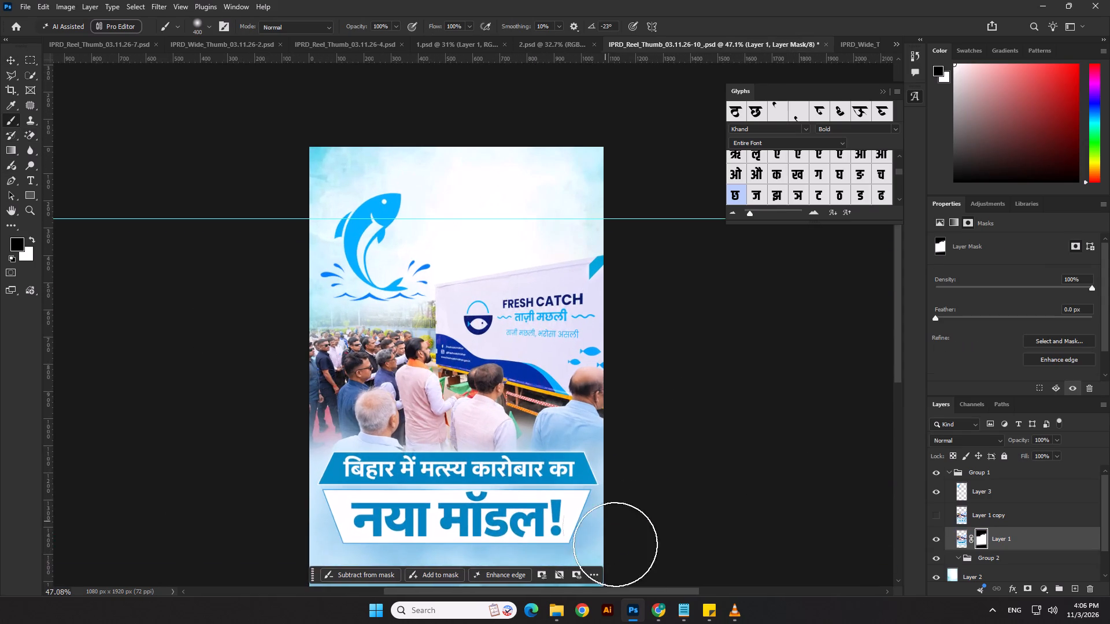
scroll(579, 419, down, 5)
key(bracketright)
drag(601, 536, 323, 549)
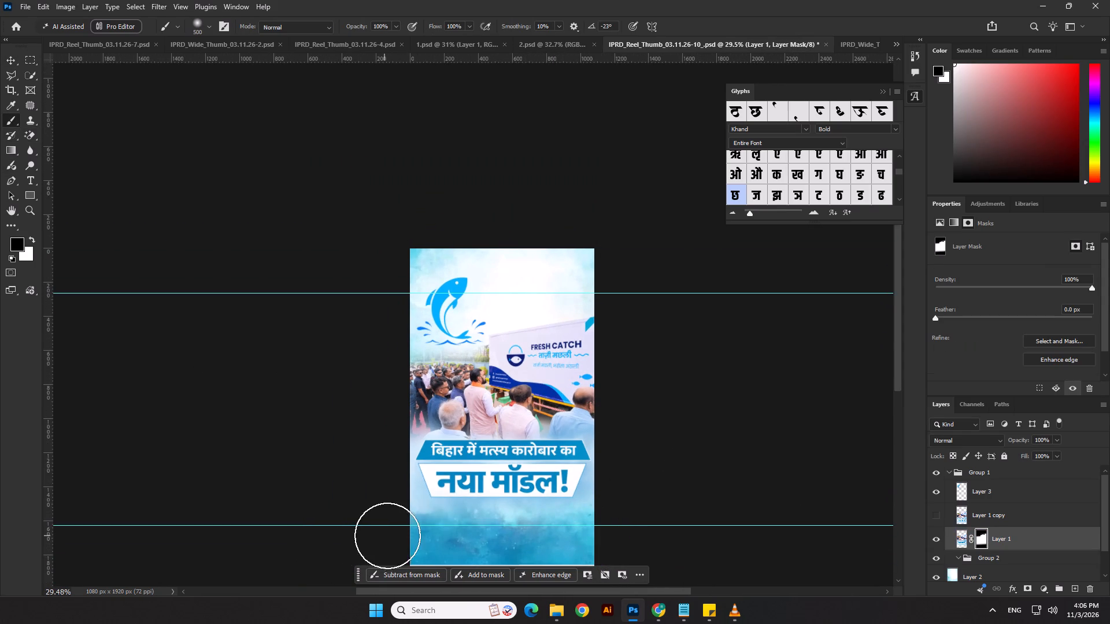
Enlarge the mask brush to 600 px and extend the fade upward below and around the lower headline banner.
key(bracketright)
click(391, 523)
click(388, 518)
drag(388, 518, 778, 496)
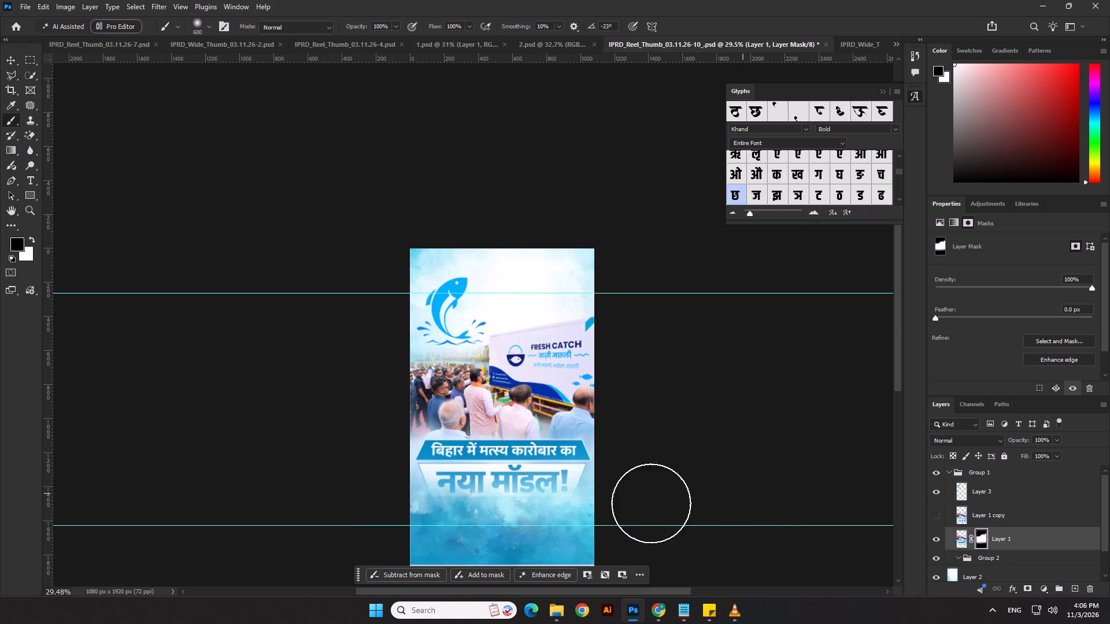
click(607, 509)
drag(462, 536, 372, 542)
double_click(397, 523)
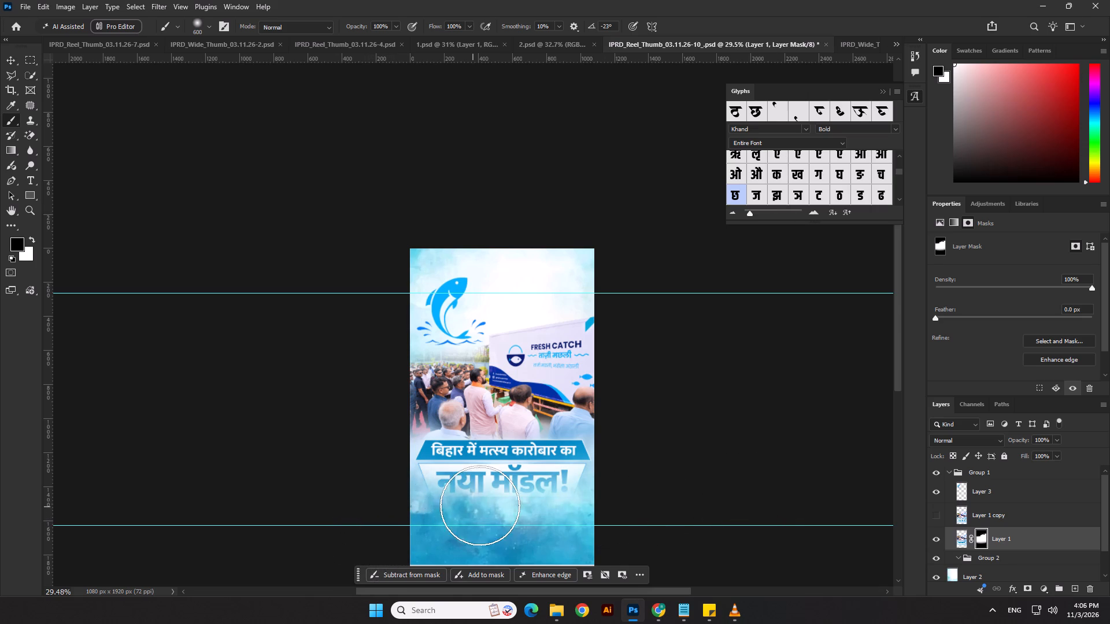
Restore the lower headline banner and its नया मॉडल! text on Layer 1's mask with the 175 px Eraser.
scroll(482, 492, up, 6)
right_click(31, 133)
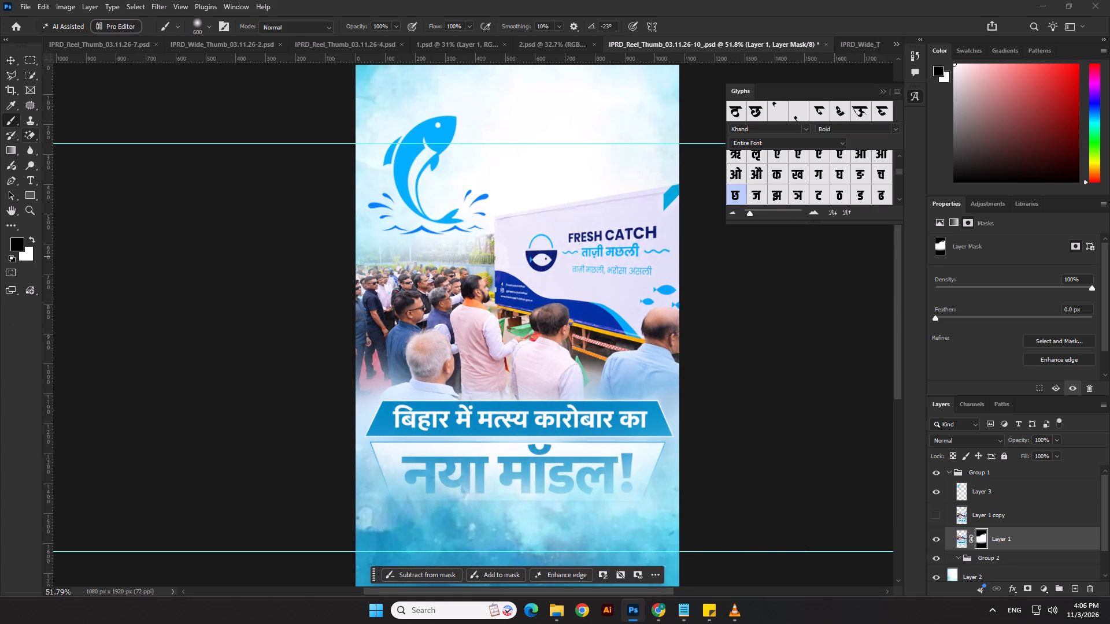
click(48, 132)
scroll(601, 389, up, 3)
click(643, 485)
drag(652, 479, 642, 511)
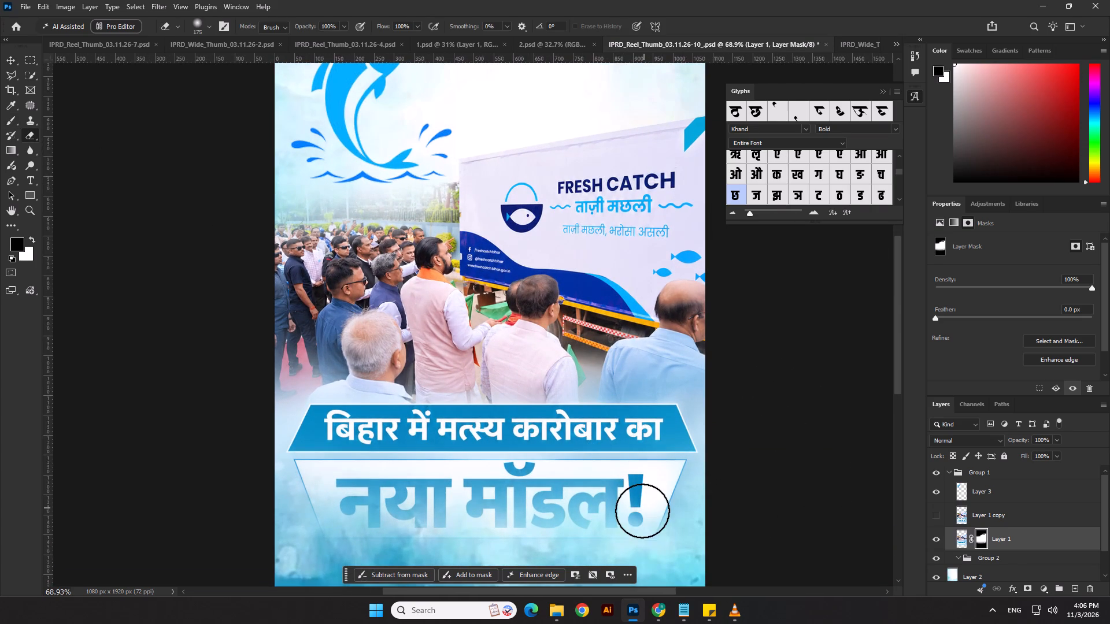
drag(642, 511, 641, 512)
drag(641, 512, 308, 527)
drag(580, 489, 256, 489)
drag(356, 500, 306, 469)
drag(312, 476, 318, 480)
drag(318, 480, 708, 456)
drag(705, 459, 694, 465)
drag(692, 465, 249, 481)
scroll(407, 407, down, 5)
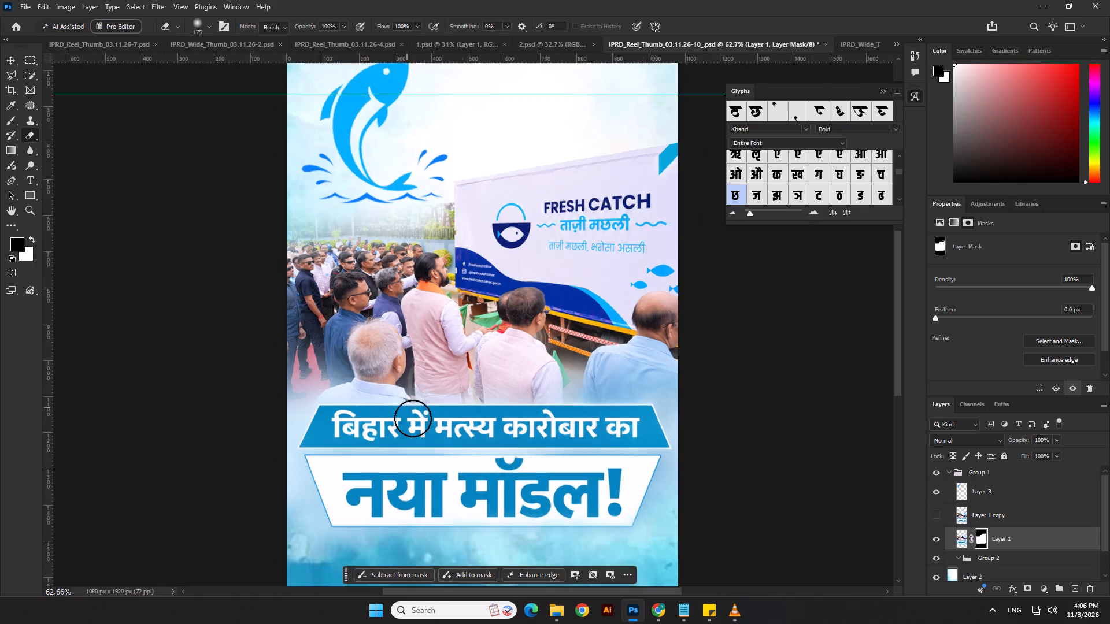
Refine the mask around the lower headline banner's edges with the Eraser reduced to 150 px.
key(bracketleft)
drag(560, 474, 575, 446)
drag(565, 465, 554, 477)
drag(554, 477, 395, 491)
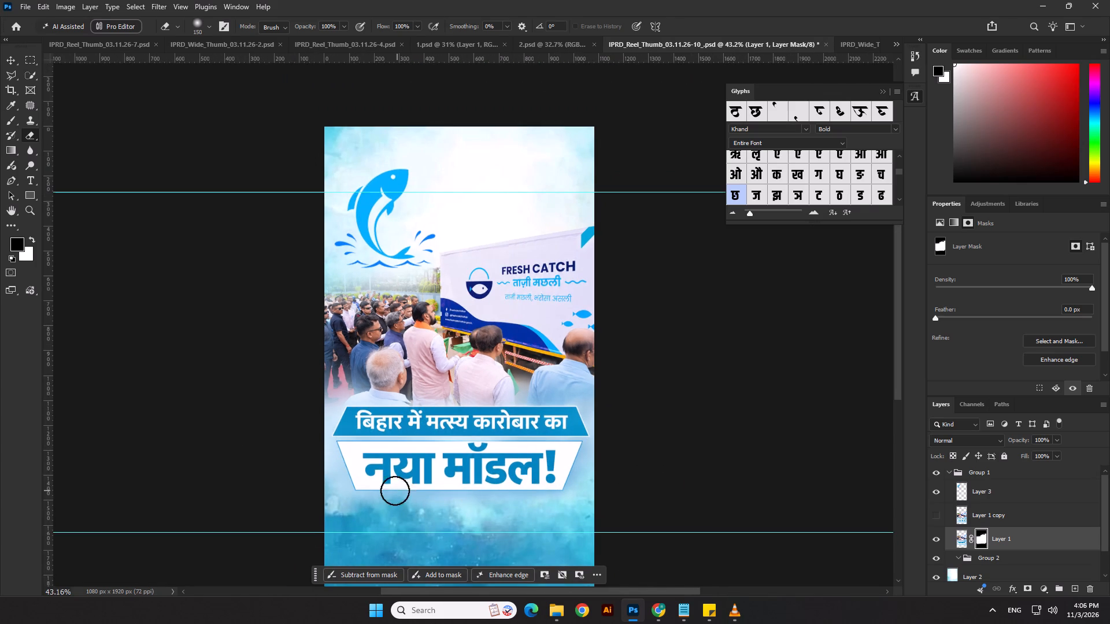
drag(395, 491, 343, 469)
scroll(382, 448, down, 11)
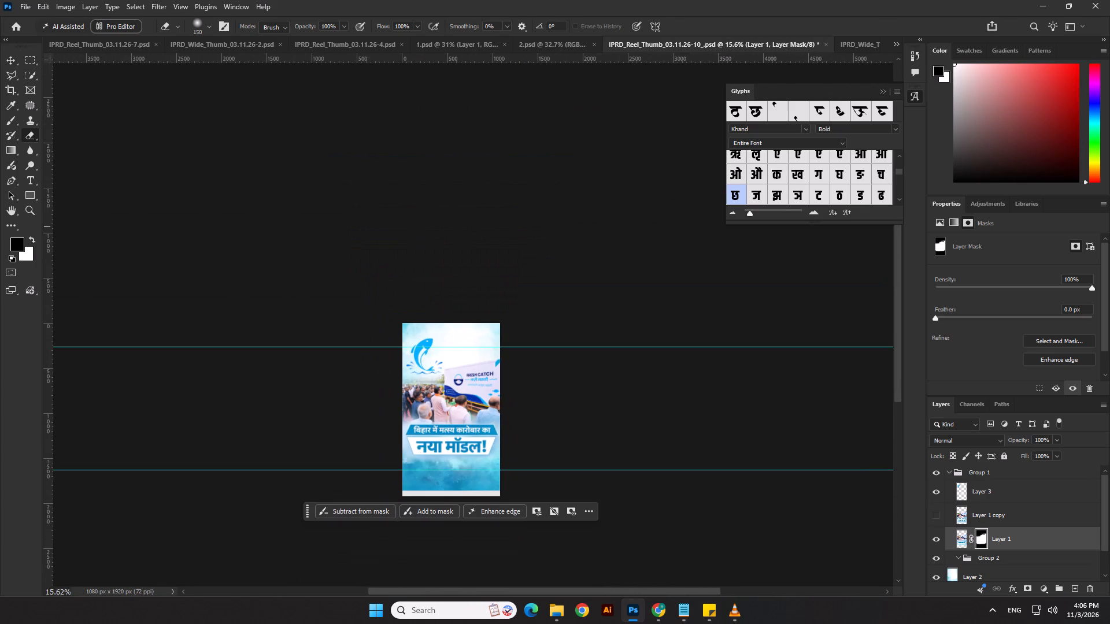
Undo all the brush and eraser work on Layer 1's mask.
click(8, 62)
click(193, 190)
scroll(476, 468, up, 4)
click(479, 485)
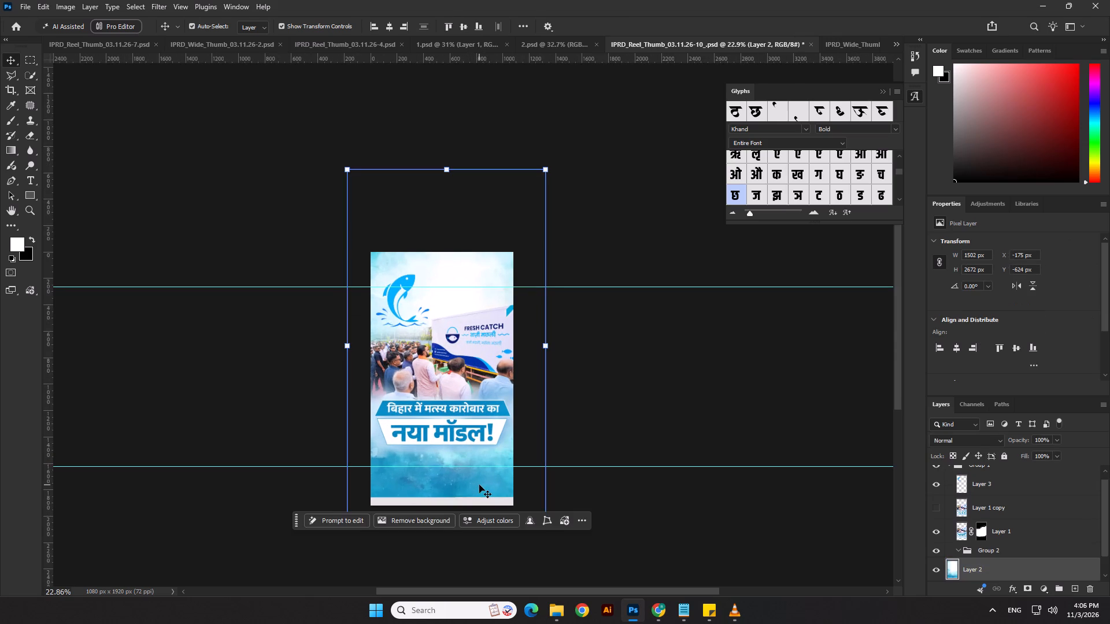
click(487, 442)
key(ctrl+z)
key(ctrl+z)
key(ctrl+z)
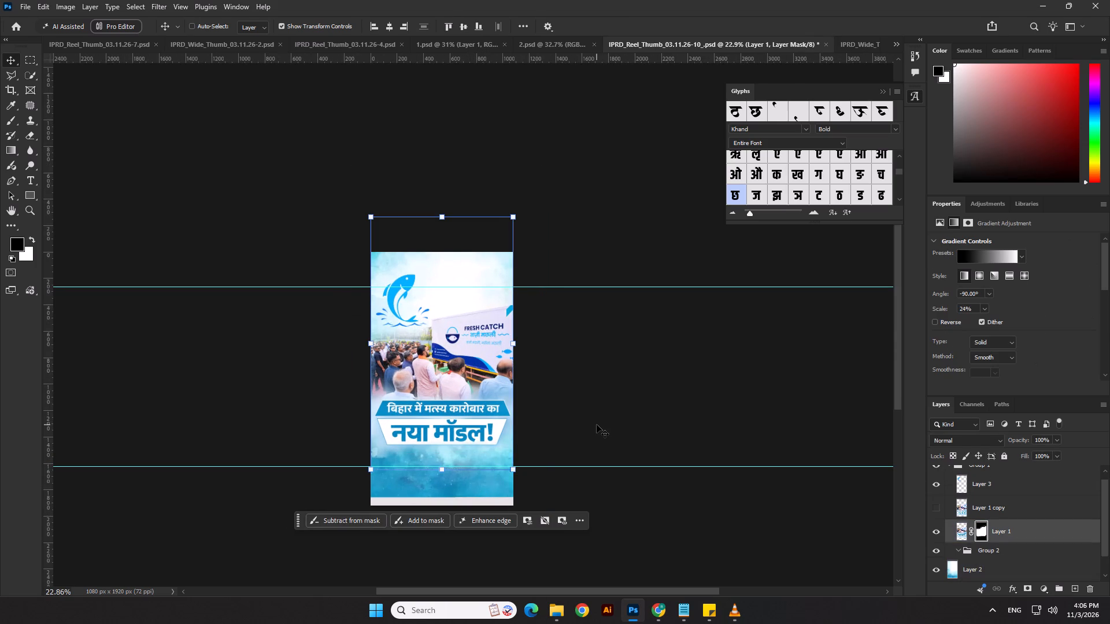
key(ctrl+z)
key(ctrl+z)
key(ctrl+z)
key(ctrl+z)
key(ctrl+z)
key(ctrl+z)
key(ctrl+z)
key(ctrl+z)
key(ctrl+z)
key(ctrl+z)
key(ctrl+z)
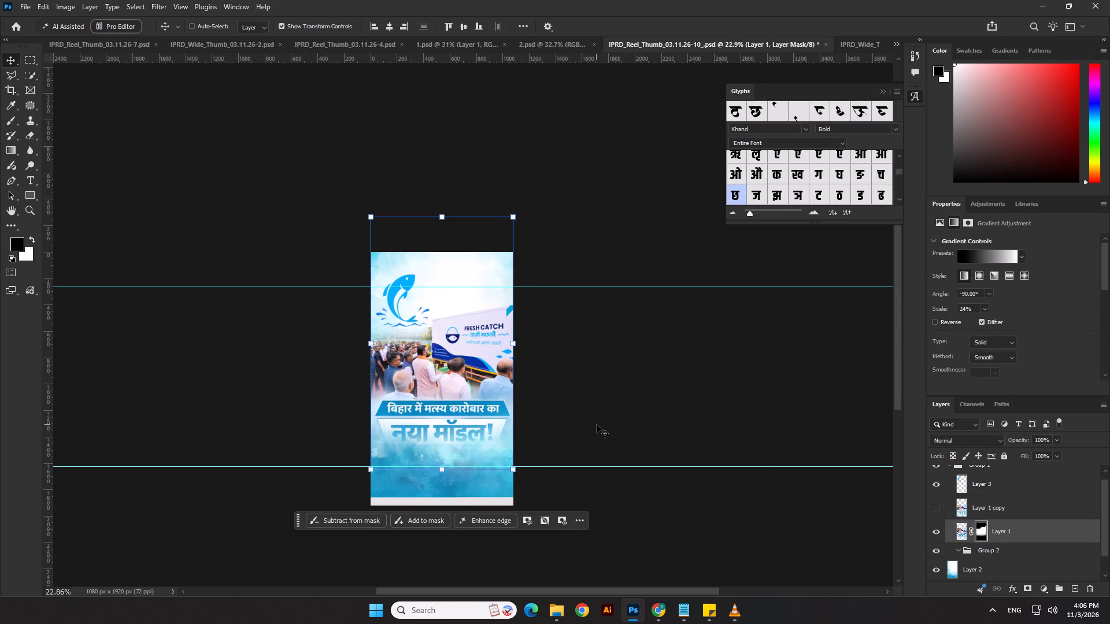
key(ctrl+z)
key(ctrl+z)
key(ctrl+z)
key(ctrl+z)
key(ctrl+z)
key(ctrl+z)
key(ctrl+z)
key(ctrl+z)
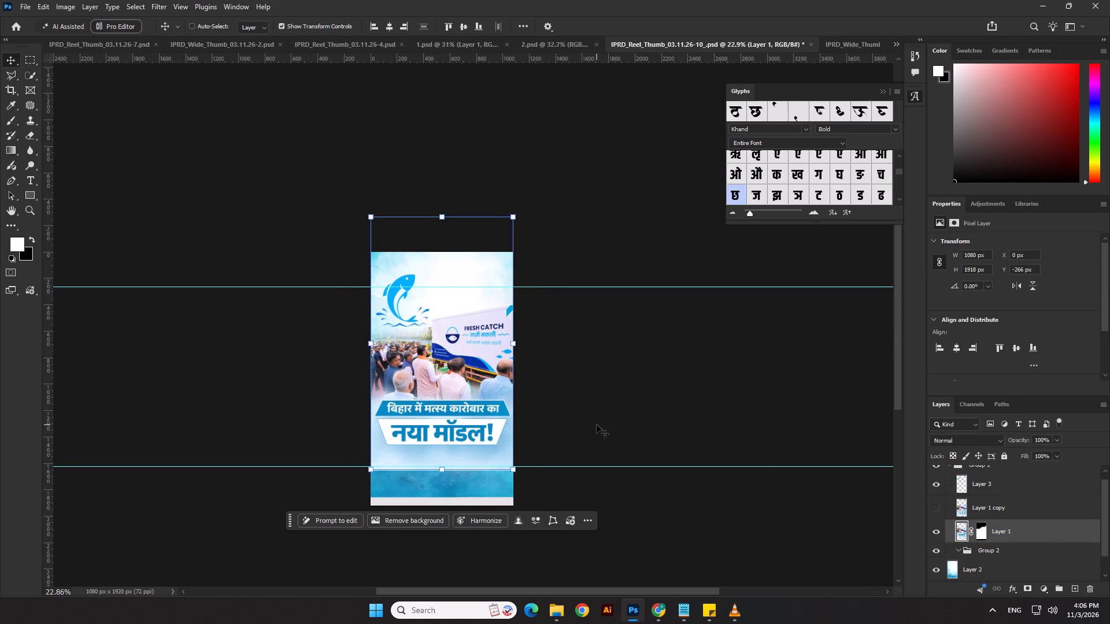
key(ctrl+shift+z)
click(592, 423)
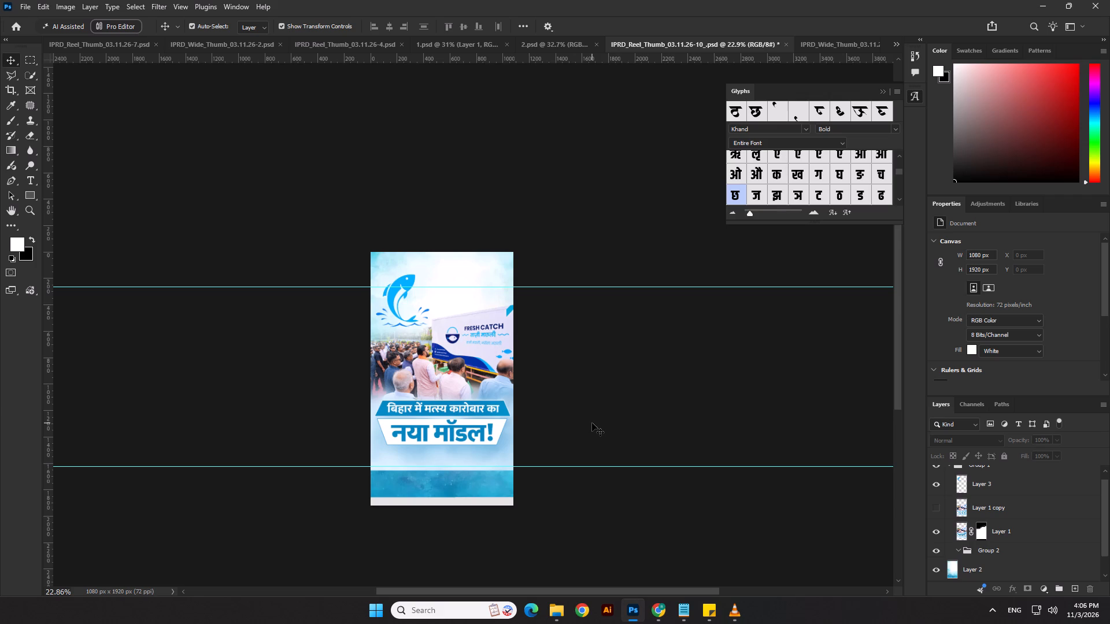
Convert the masked crowd-and-truck photo, Layer 1, to a smart object.
click(617, 393)
scroll(469, 460, up, 5)
click(469, 460)
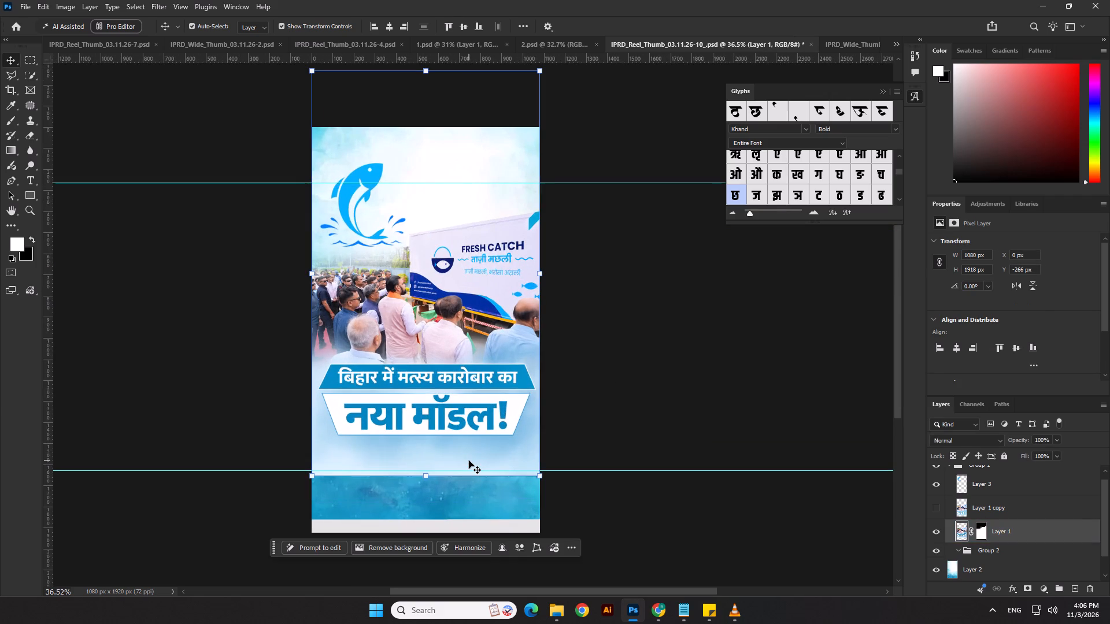
right_click(1015, 532)
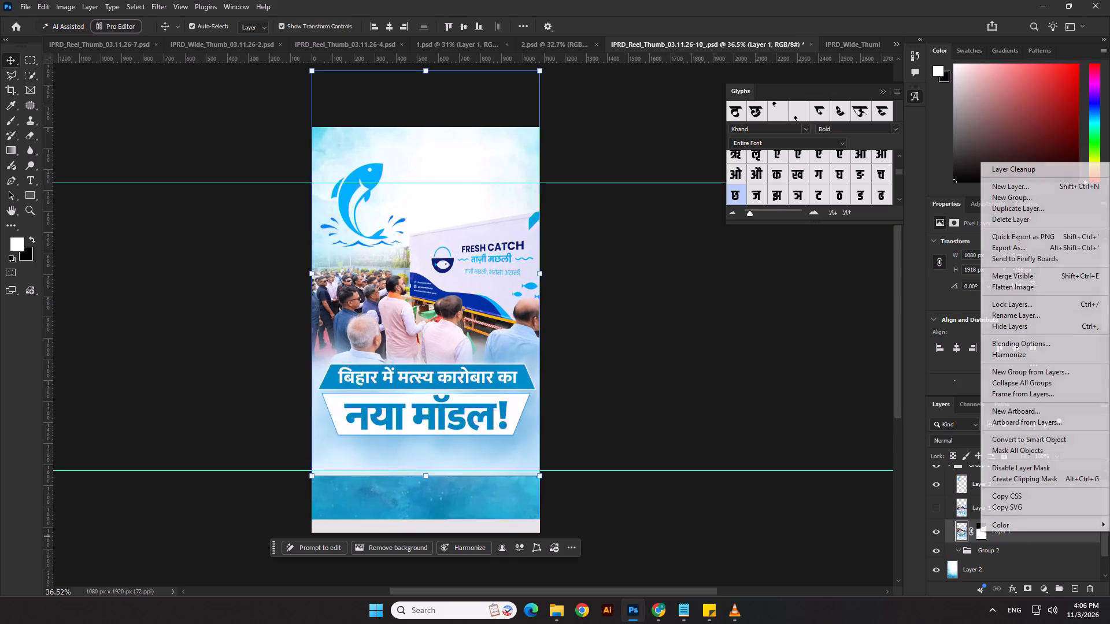
click(1017, 434)
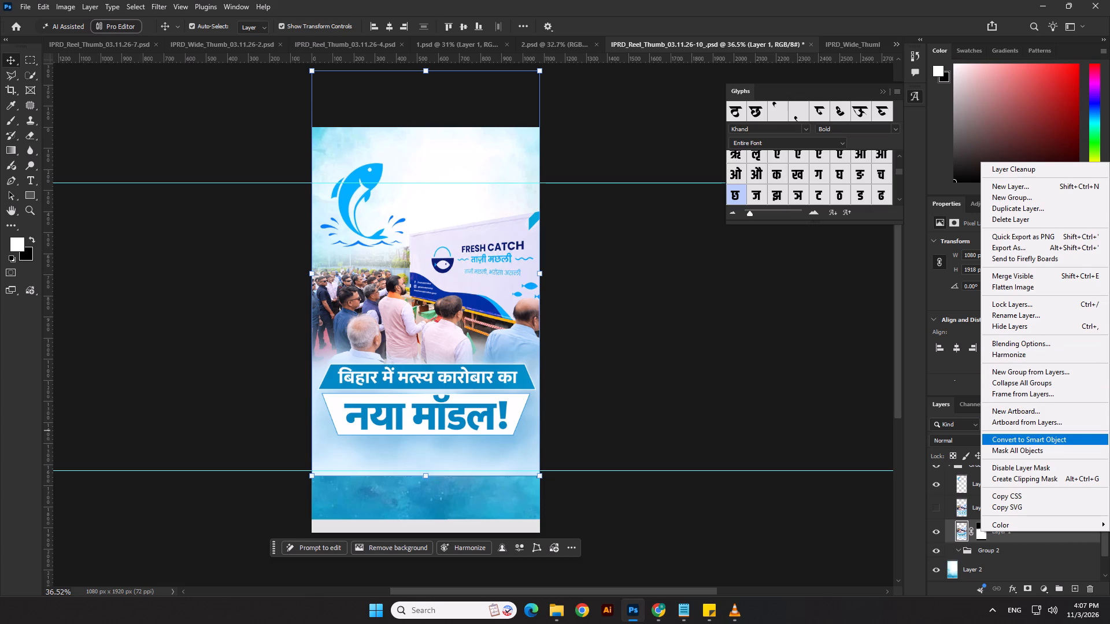
Add a new mask to Layer 1 and draw a short vertical black-to-white linear gradient below the headline to fade its bottom edge.
click(1030, 587)
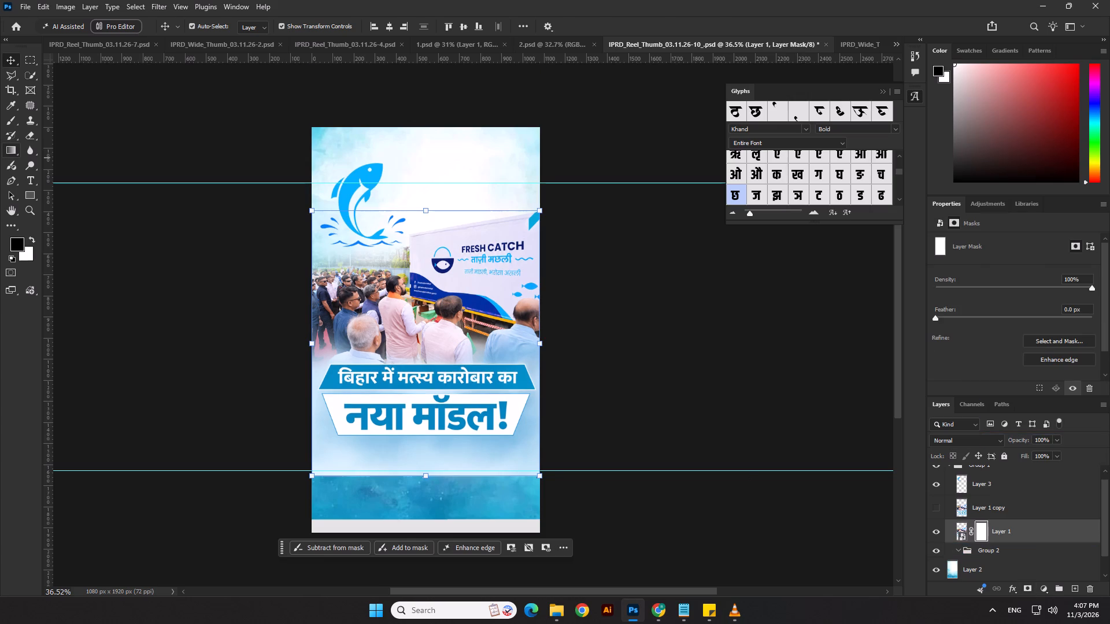
click(12, 149)
scroll(472, 460, up, 3)
drag(412, 473, 406, 425)
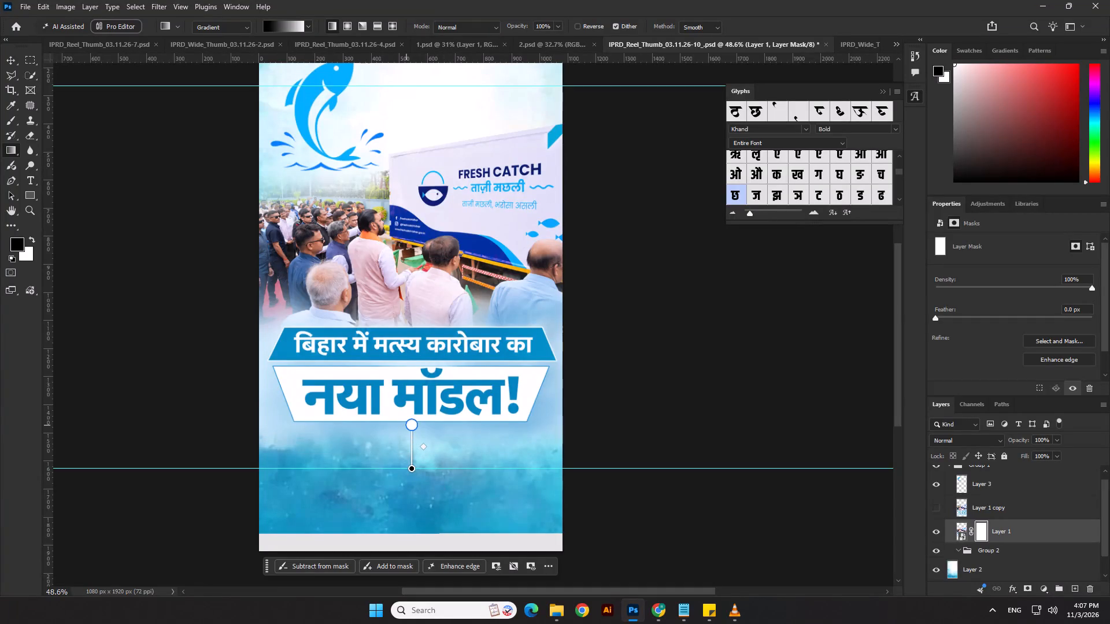
drag(406, 425, 406, 424)
scroll(506, 486, down, 5)
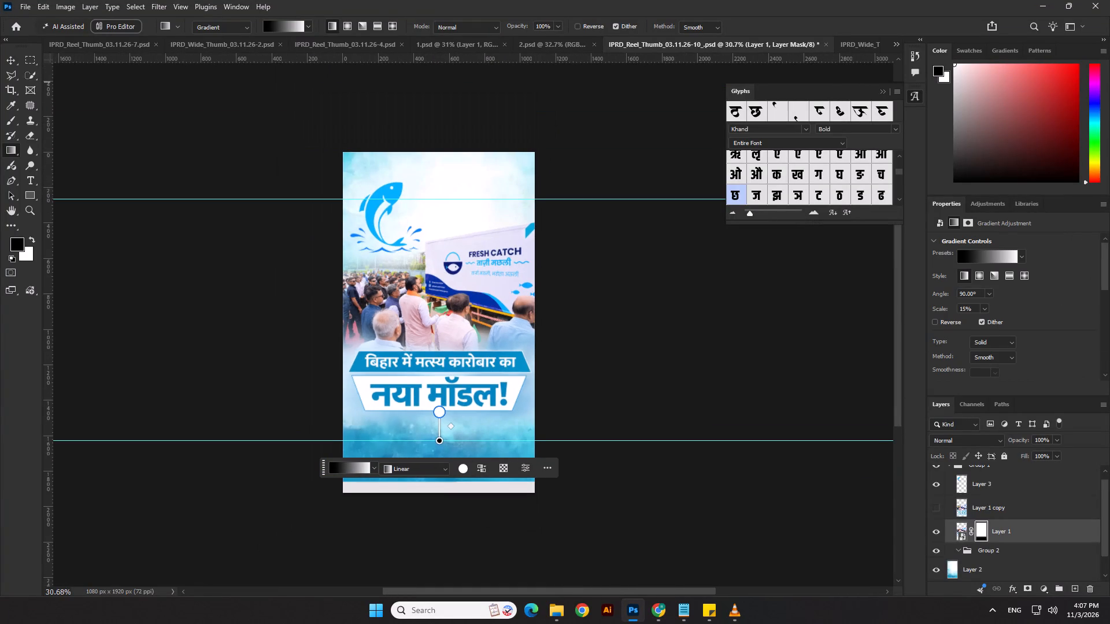
Move the blue watercolour background layer down to cover the blank strip at the bottom of the canvas.
click(12, 54)
click(53, 79)
click(447, 159)
drag(478, 164, 479, 198)
click(812, 351)
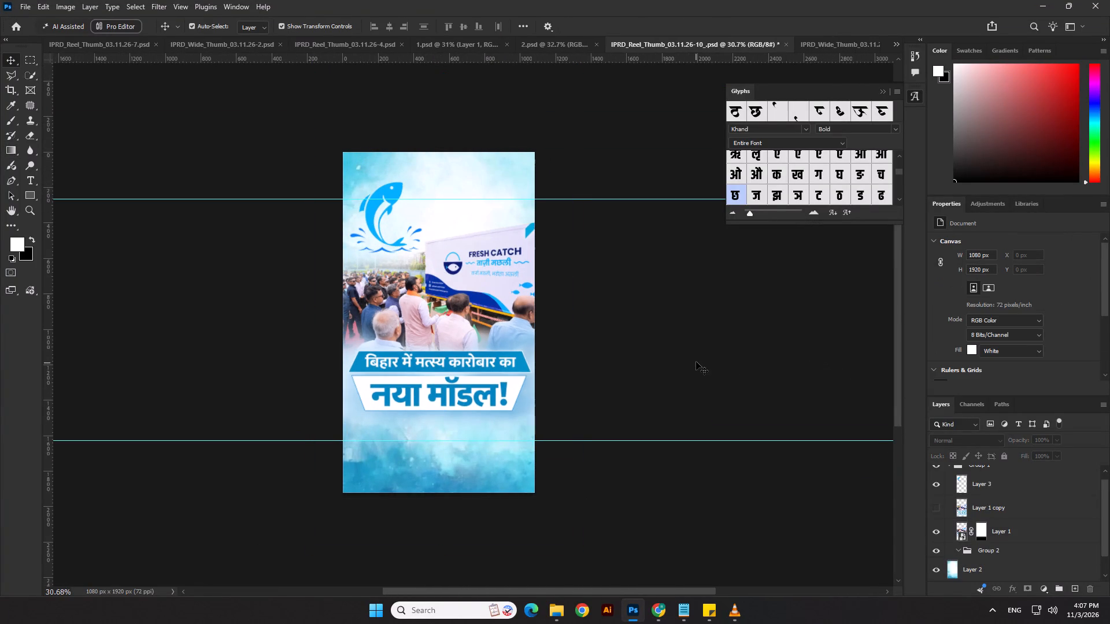
key(Return)
scroll(696, 362, down, 8)
click(699, 353)
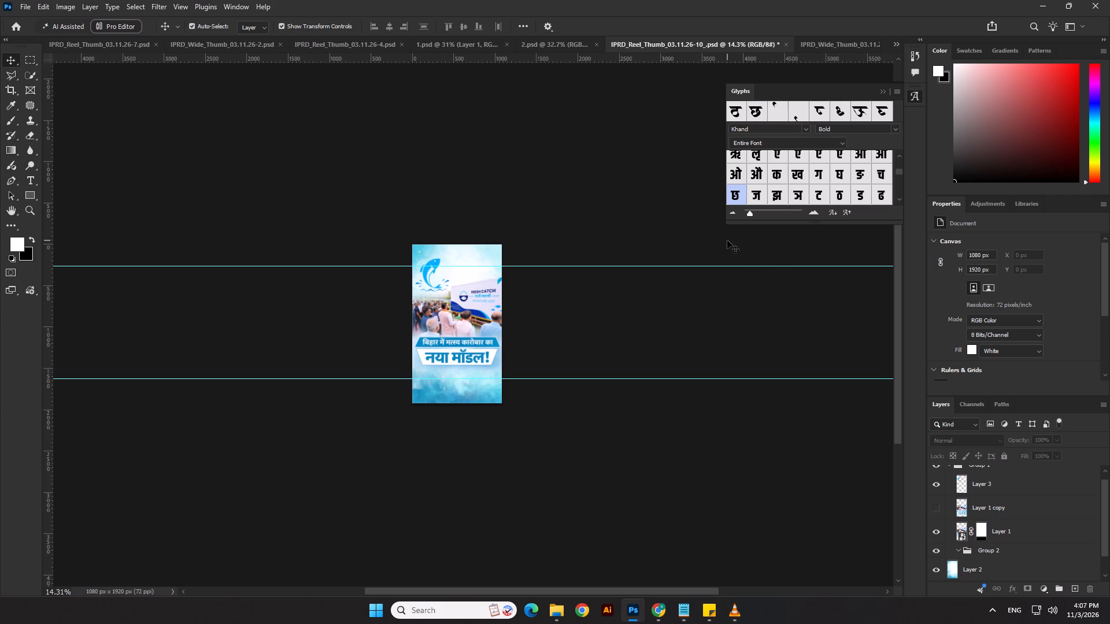
Add a Levels adjustment layer at the top of Group 1 and raise its black input slightly to deepen the shadows.
scroll(492, 393, up, 5)
click(689, 326)
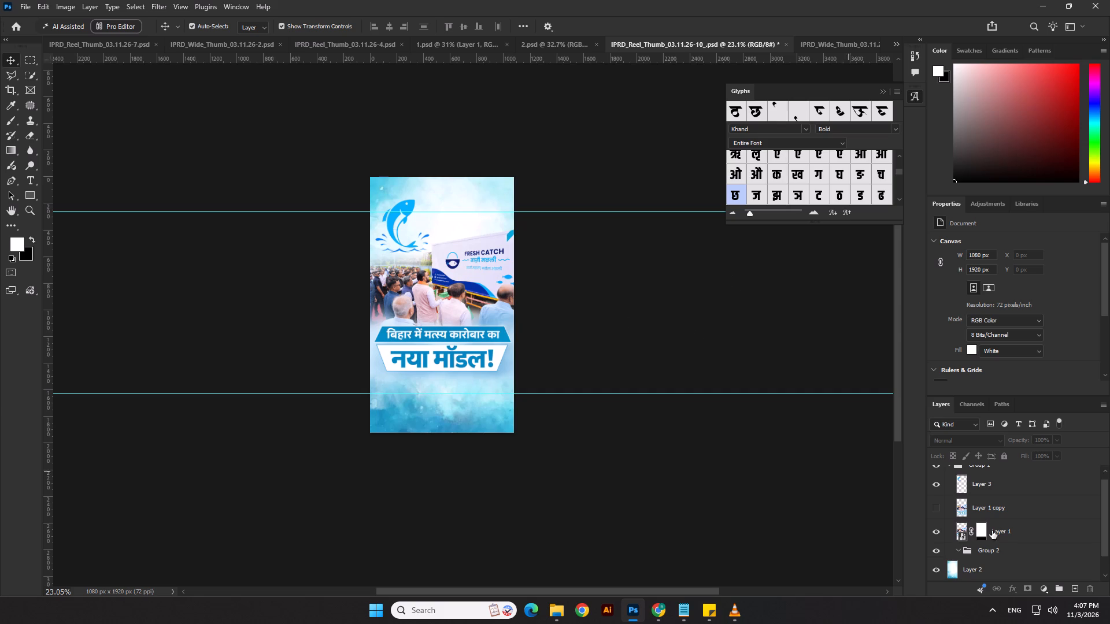
scroll(1015, 522, up, 8)
click(1002, 475)
click(1041, 588)
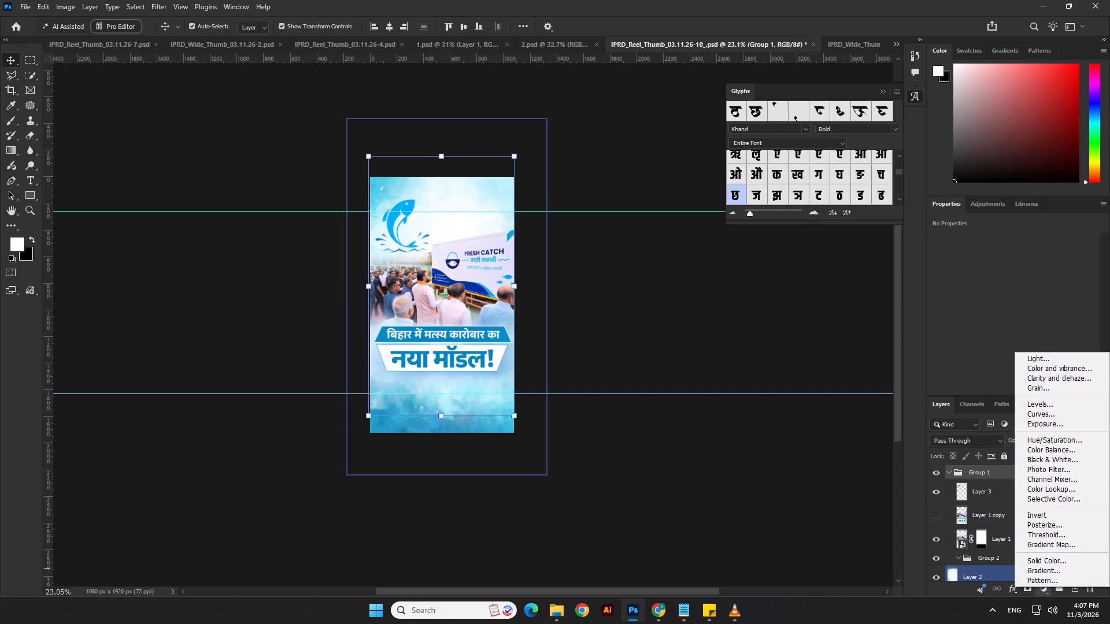
click(1037, 403)
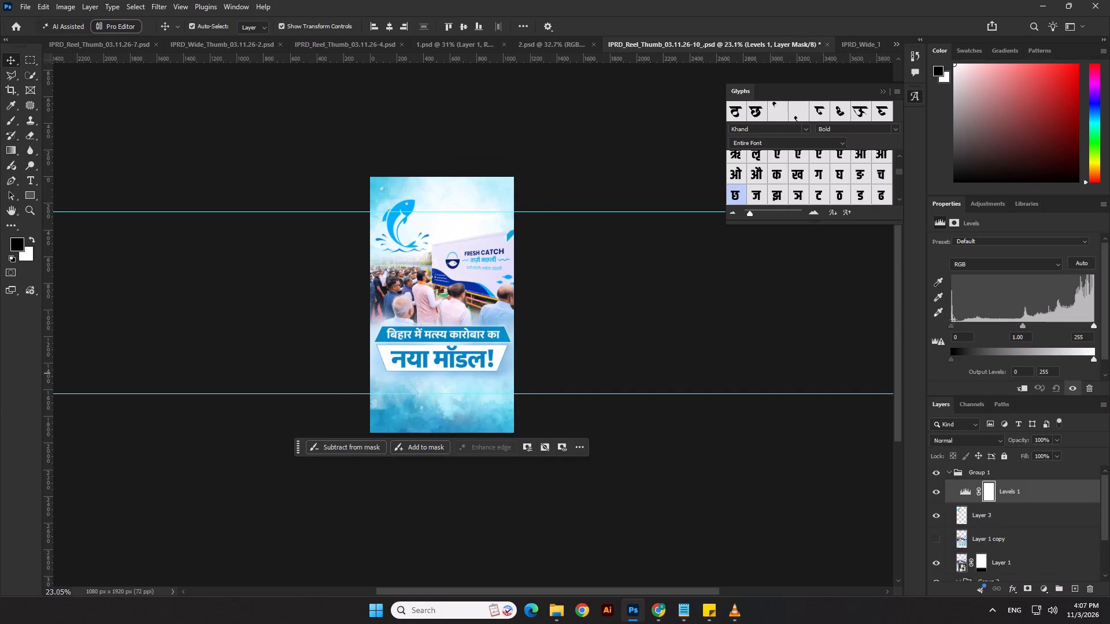
drag(957, 327, 964, 327)
click(850, 337)
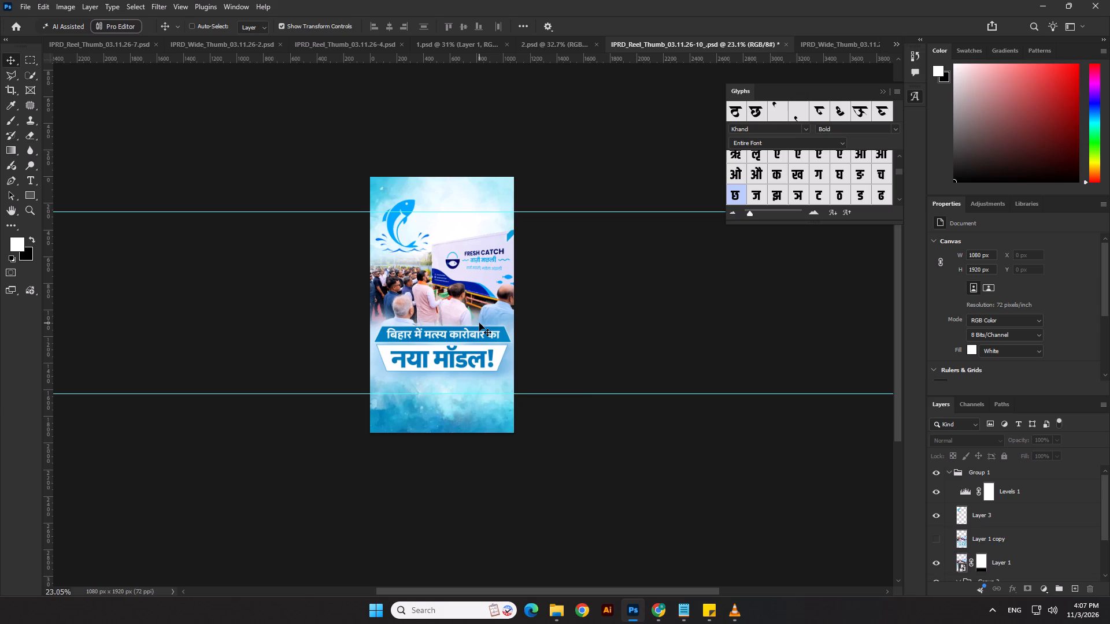
Save the Bihar fish thumbnail file.
key(ctrl+s)
click(639, 287)
Select the fish, the photo with headline and the background together, and nudge them slightly down the canvas.
drag(570, 183, 367, 380)
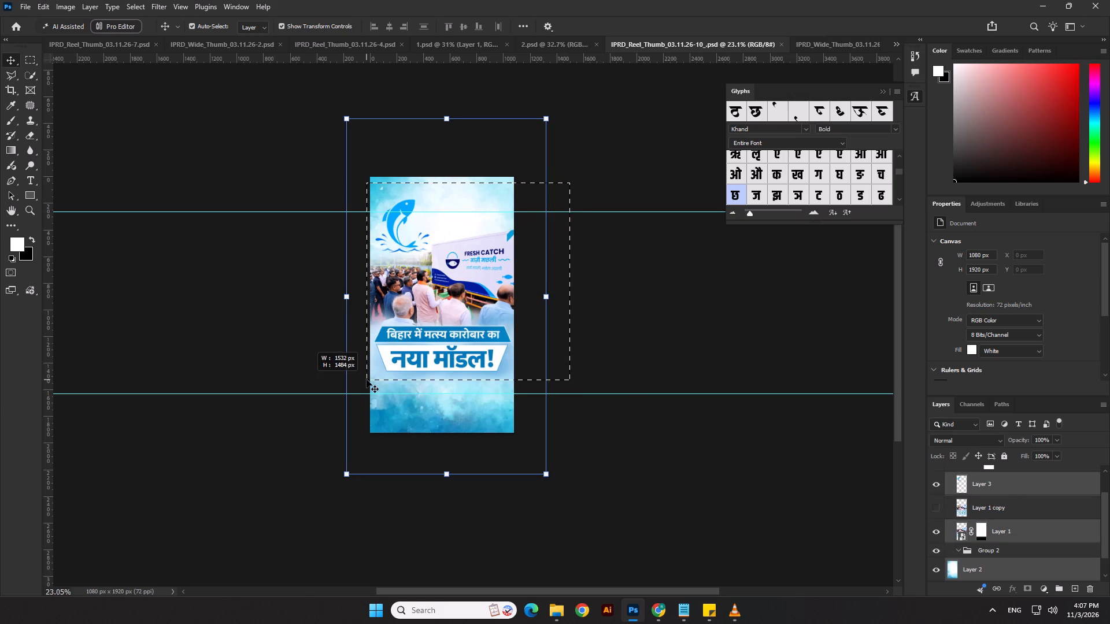
drag(367, 380, 365, 380)
key(shift+Down)
key(shift+Down)
key(shift+Down)
key(shift+Down)
key(shift+Down)
key(shift+Down)
key(shift+Down)
key(shift+Down)
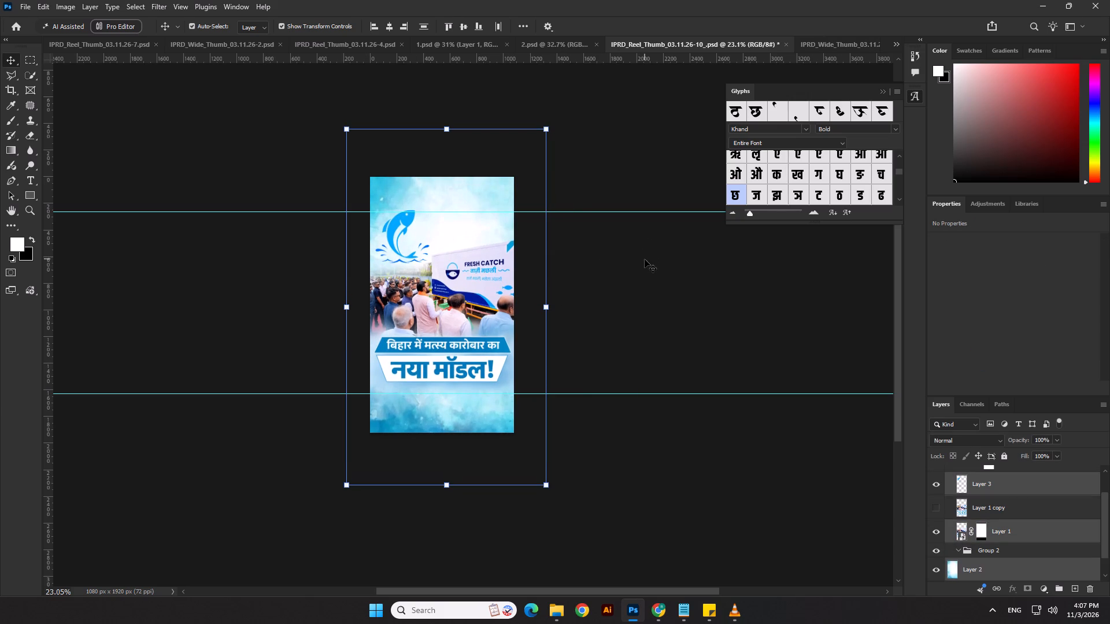
key(shift+Up)
key(shift+Up)
key(Return)
click(659, 288)
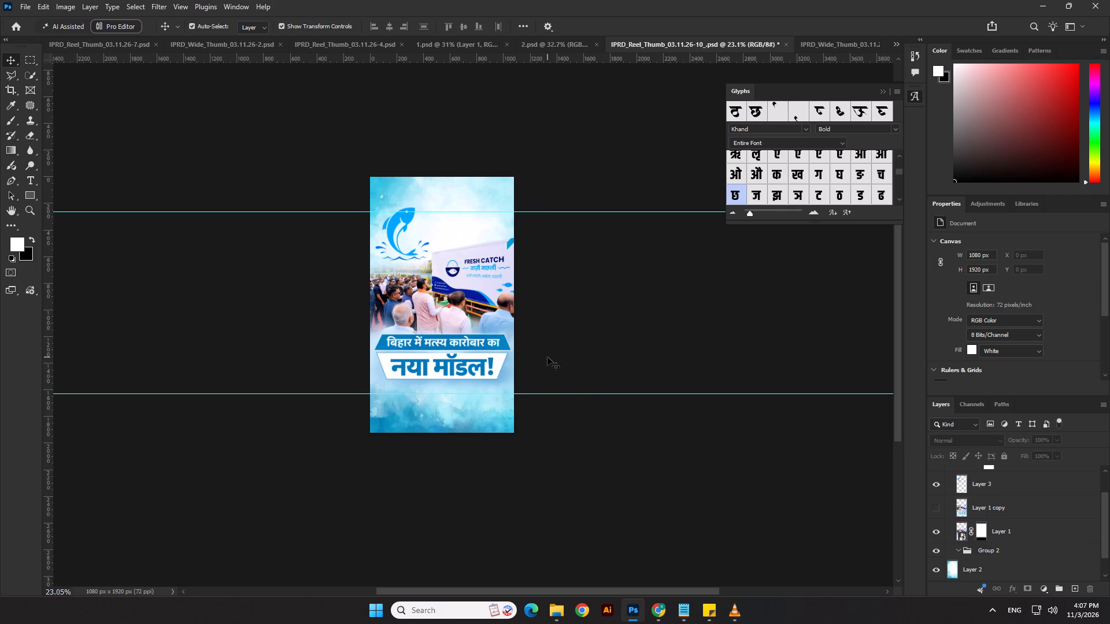
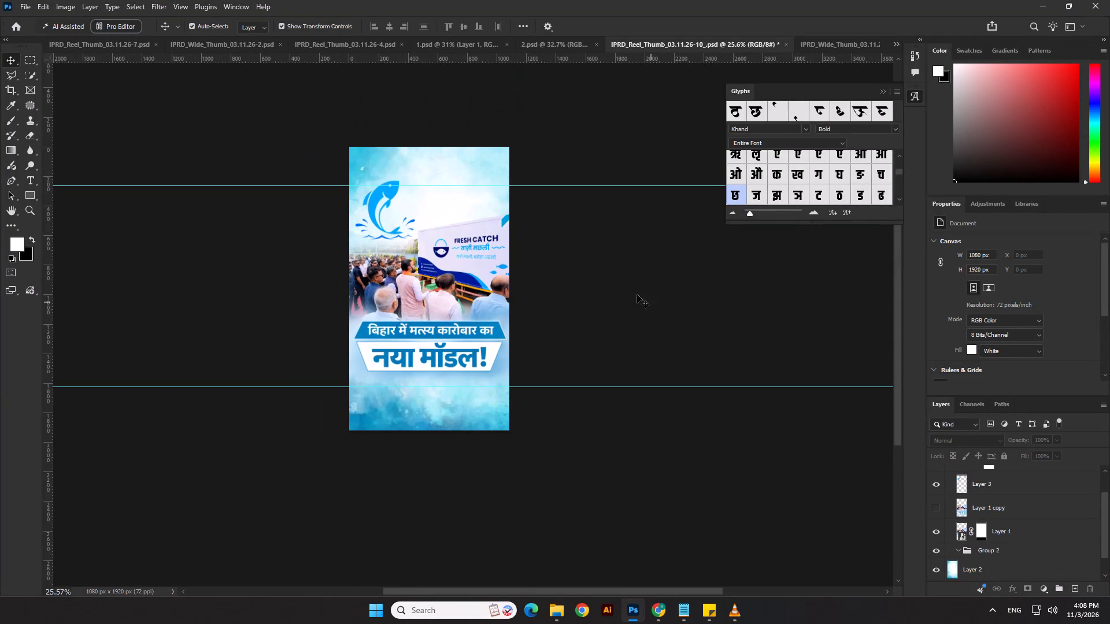
Save the Bihar fish reel thumbnail file.
scroll(582, 254, up, 2)
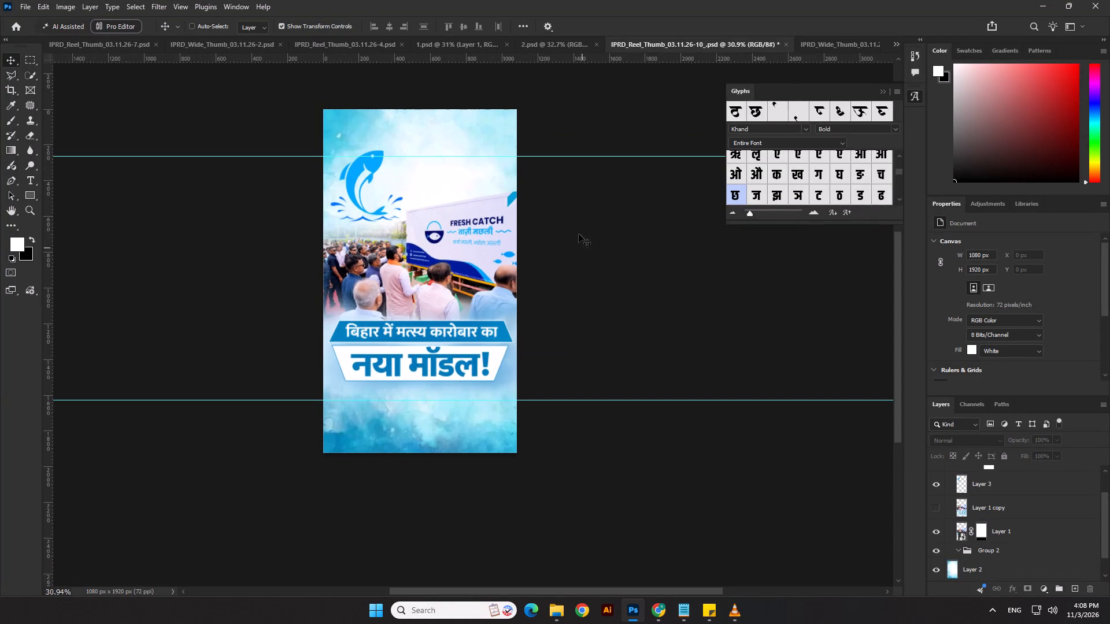
key(ctrl+s)
Save a PNG copy of the reel thumbnail as IPRD_Reel_Thumb_03.11.26-10_ copy.png, using the large file size option.
click(27, 9)
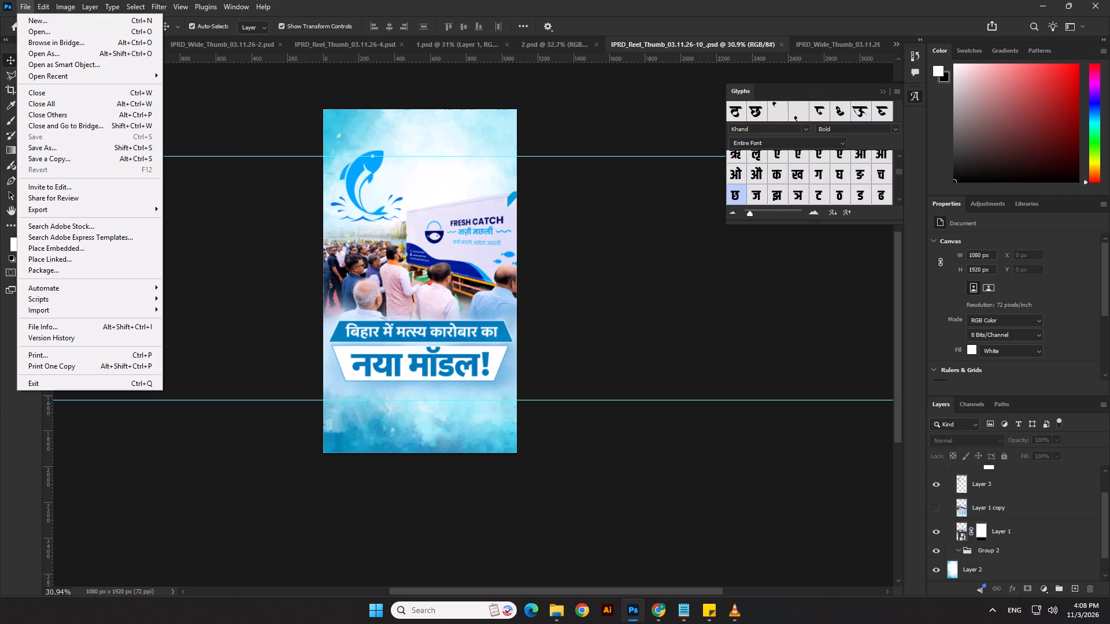
click(60, 164)
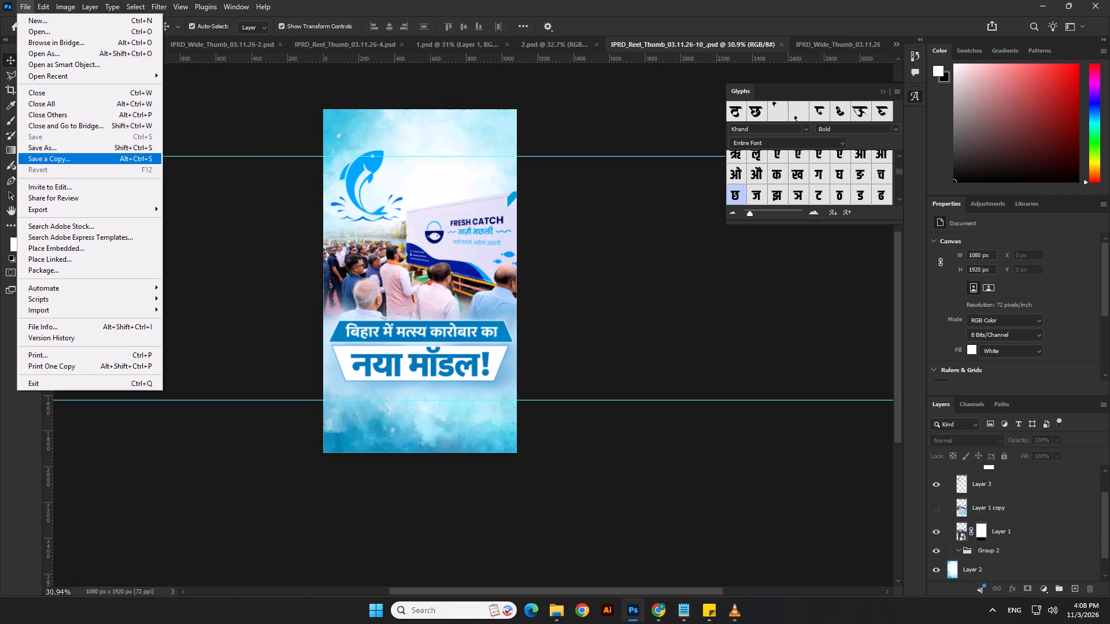
click(117, 499)
click(120, 421)
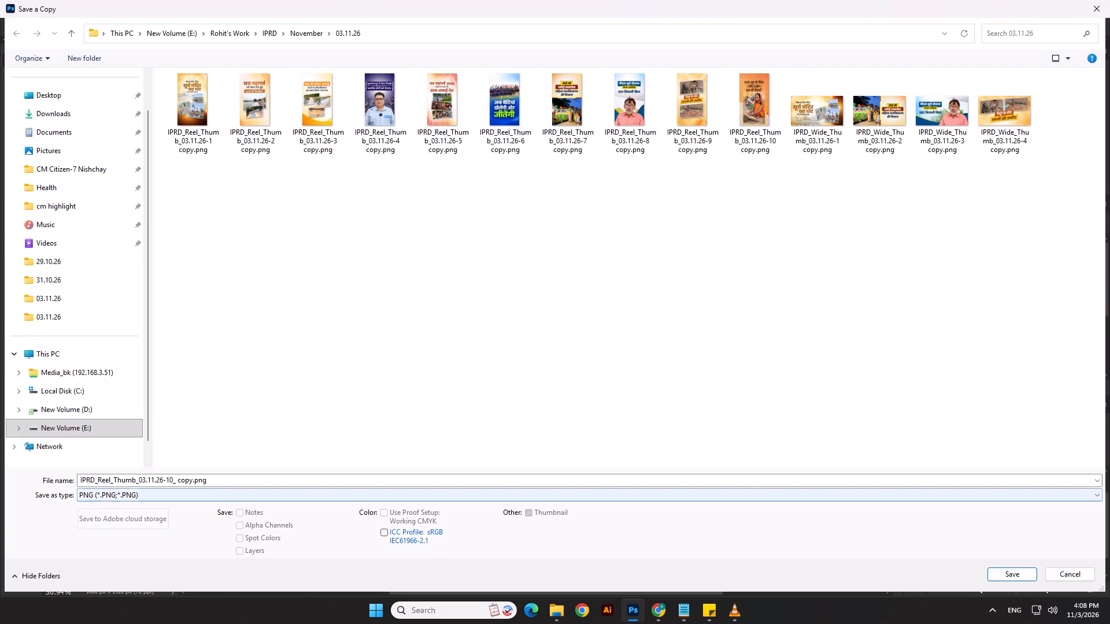
click(998, 569)
click(631, 185)
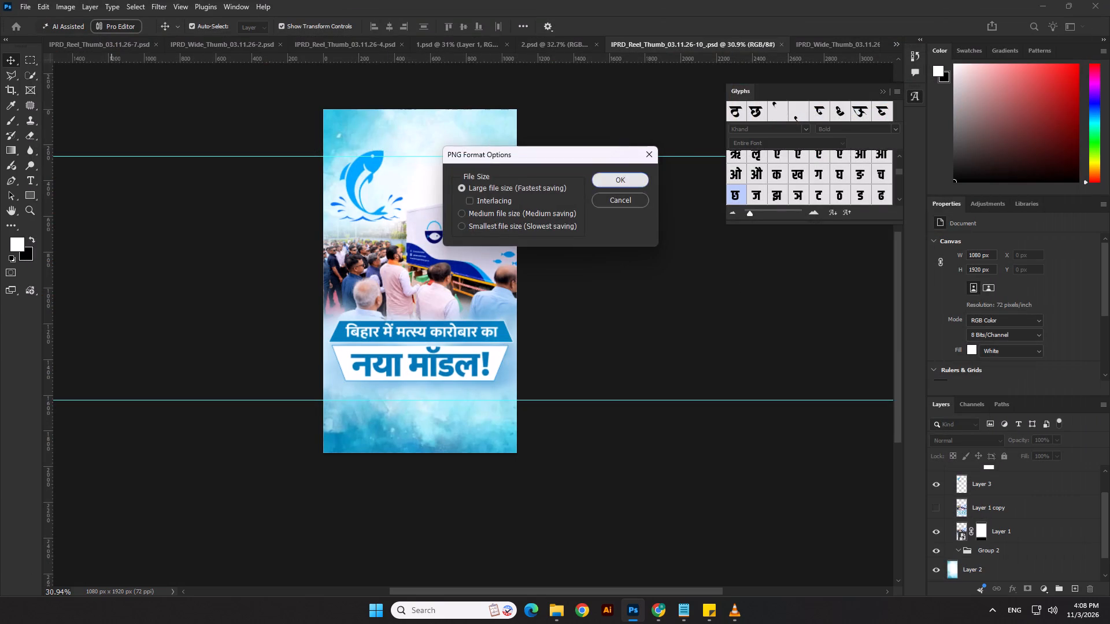
In IPRD_Wide_Thumb_03.11.26-4.psd, delete all the clay-lamp artwork above the white background.
click(864, 47)
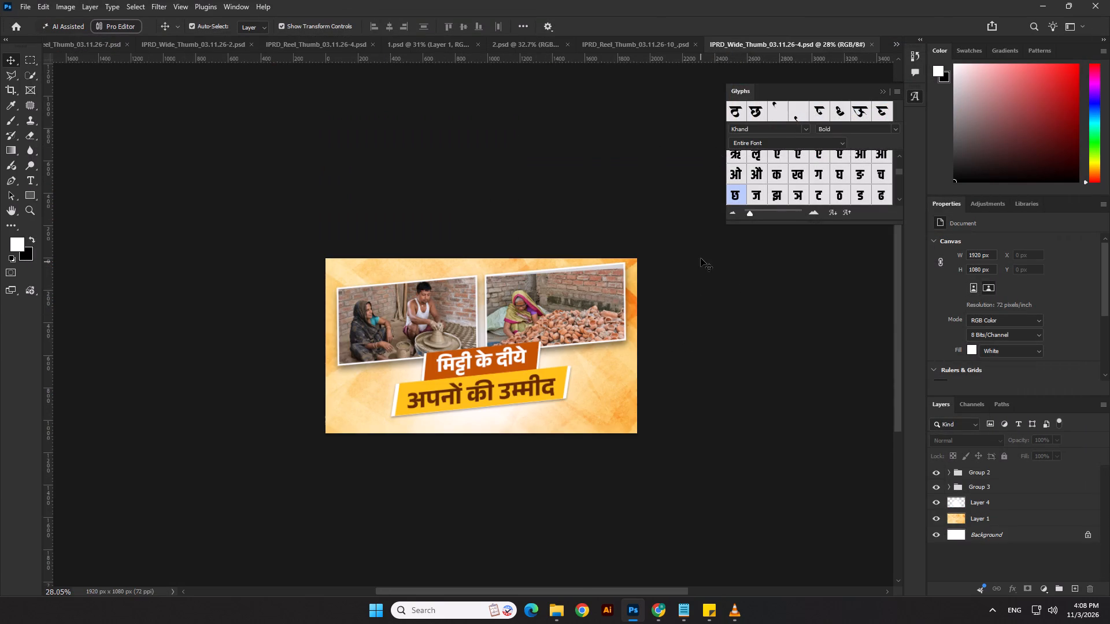
drag(701, 258, 222, 434)
key(Delete)
Save the cleared wide document under the new name IPRD_Wide_Thumb_03.11.26-5.psd in the 03.11.26 folder.
click(21, 1)
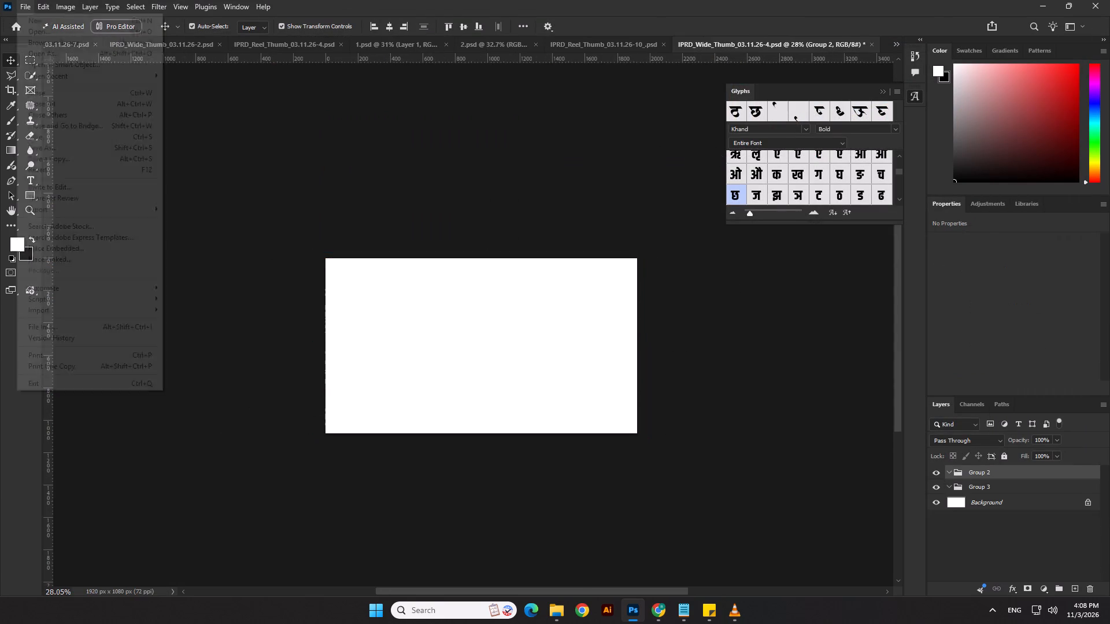
click(72, 147)
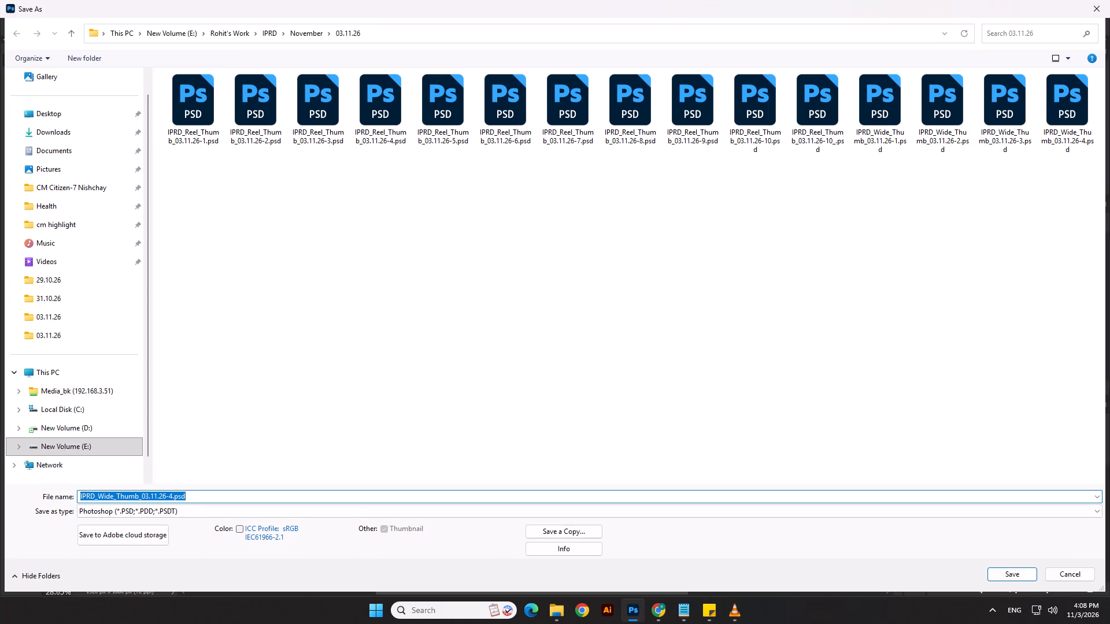
click(1063, 132)
click(169, 497)
click(173, 496)
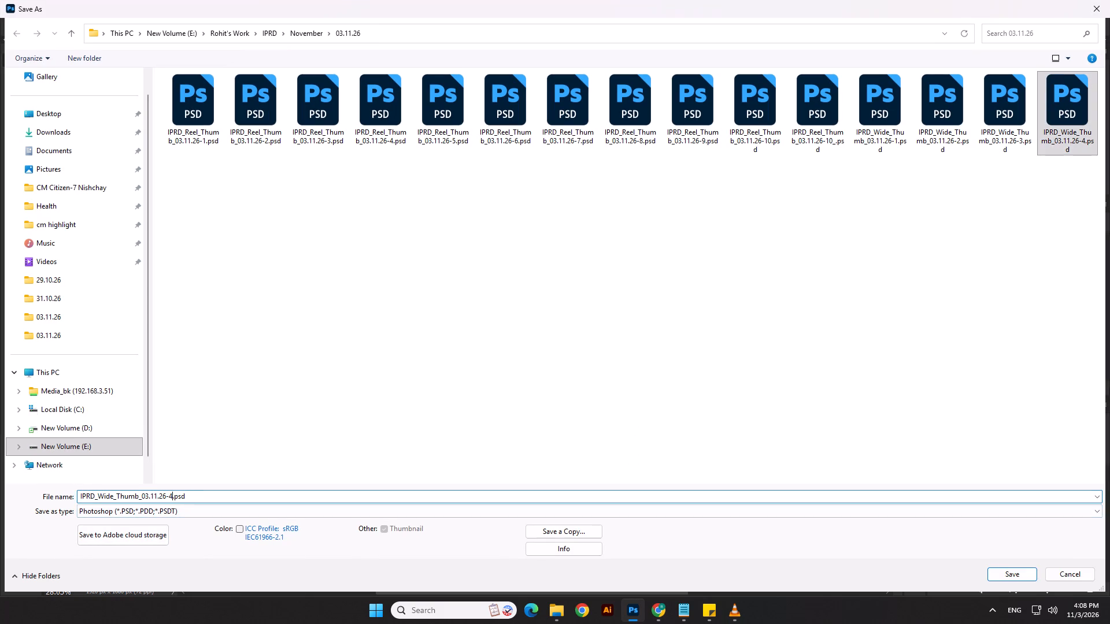
key(BackSpace)
key(5)
key(Return)
key(Return)
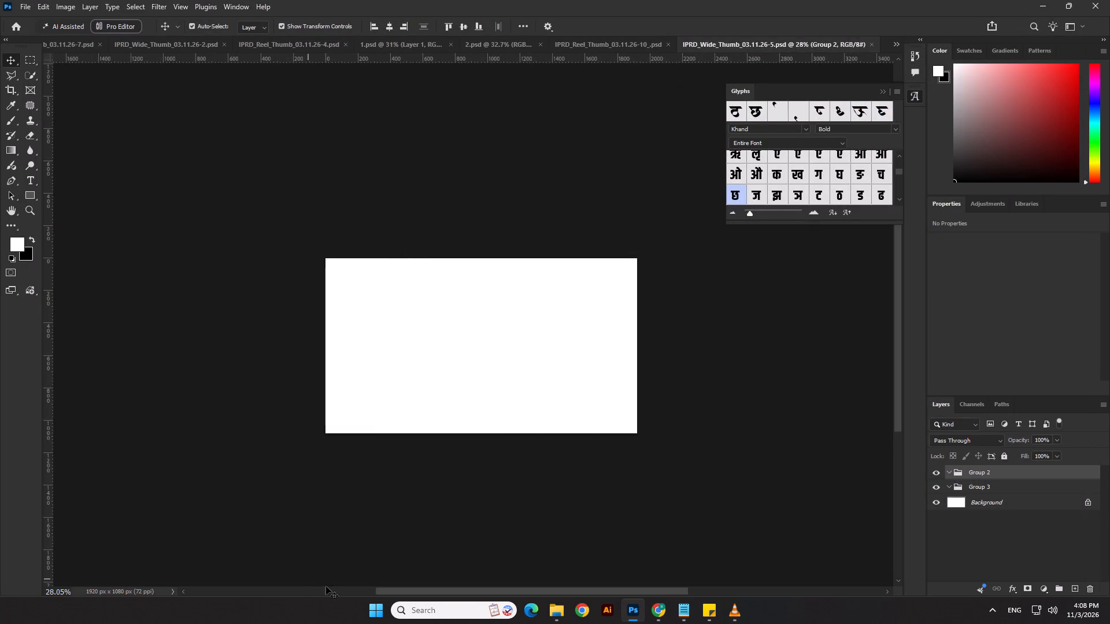
Copy the fish, the photo with headline and the blue background from the reel thumbnail into the wide thumbnail.
click(601, 52)
scroll(373, 333, down, 2)
drag(260, 119, 569, 470)
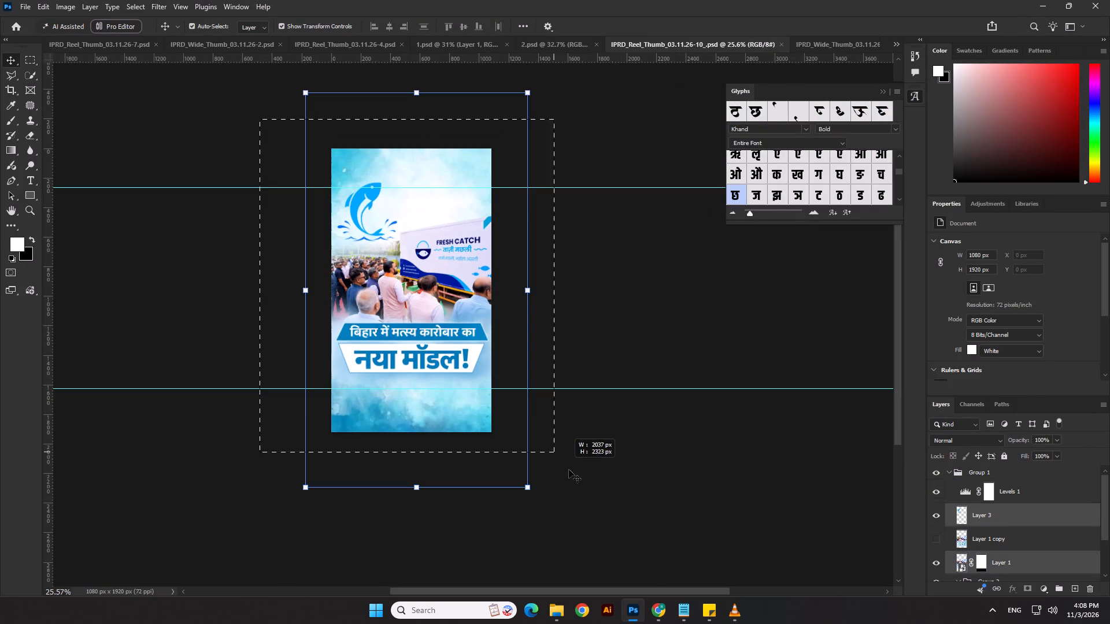
drag(569, 470, 569, 470)
key(ctrl+c)
key(ctrl+c)
click(816, 42)
key(ctrl+v)
Scale the three pasted layers together to about 89% and position them over the right part of the wide canvas.
scroll(411, 329, down, 3)
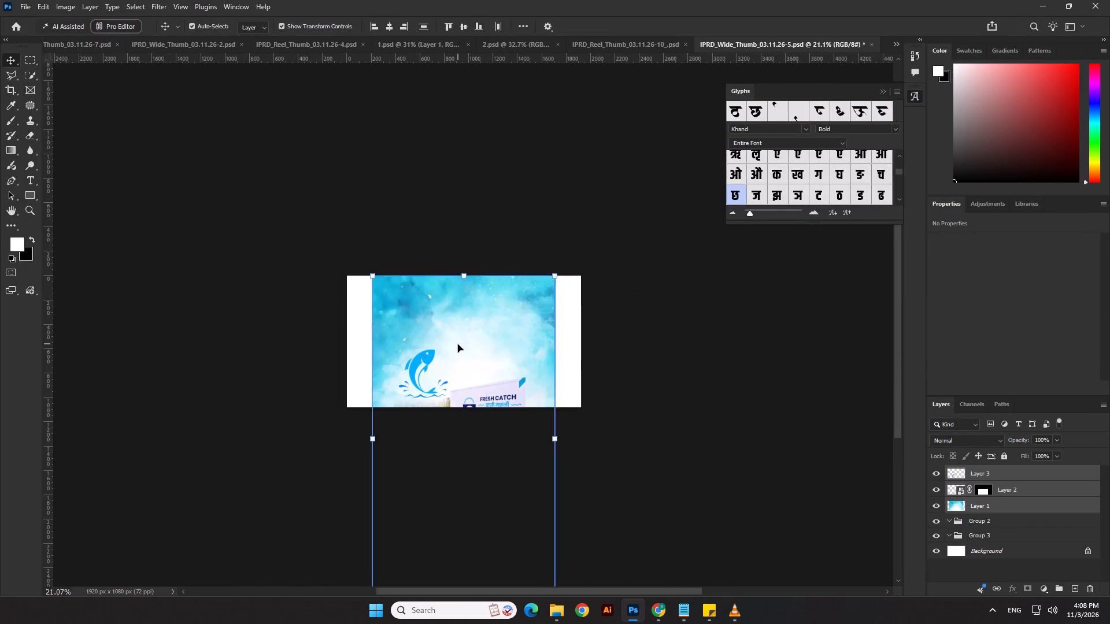
drag(458, 344, 449, 249)
scroll(448, 235, up, 2)
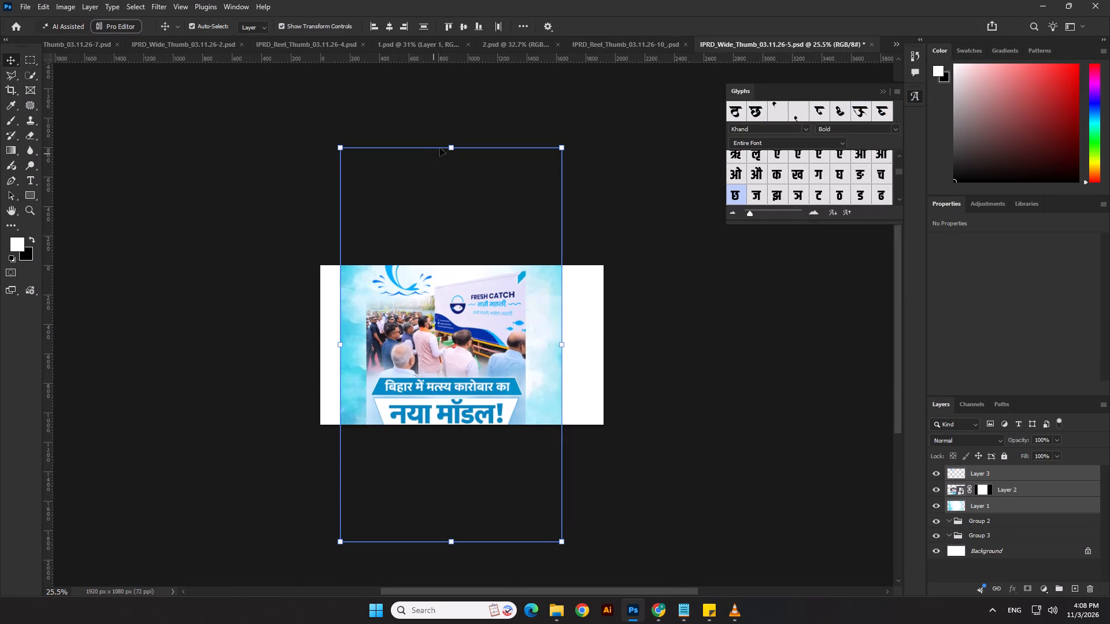
drag(447, 148, 450, 192)
drag(438, 298, 504, 268)
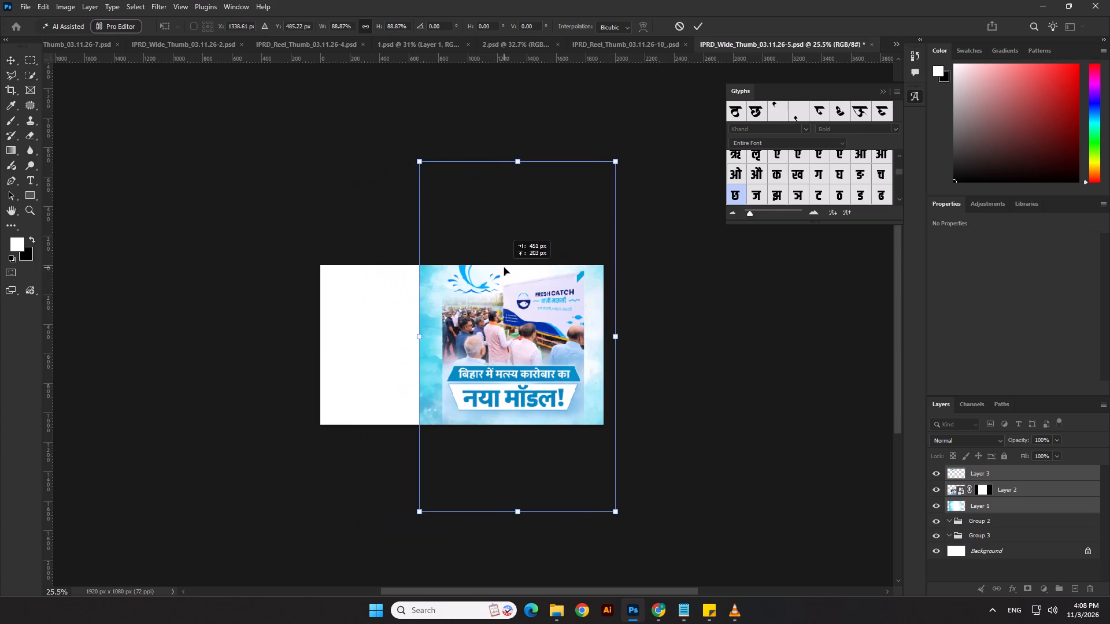
drag(504, 268, 505, 272)
scroll(504, 410, down, 2)
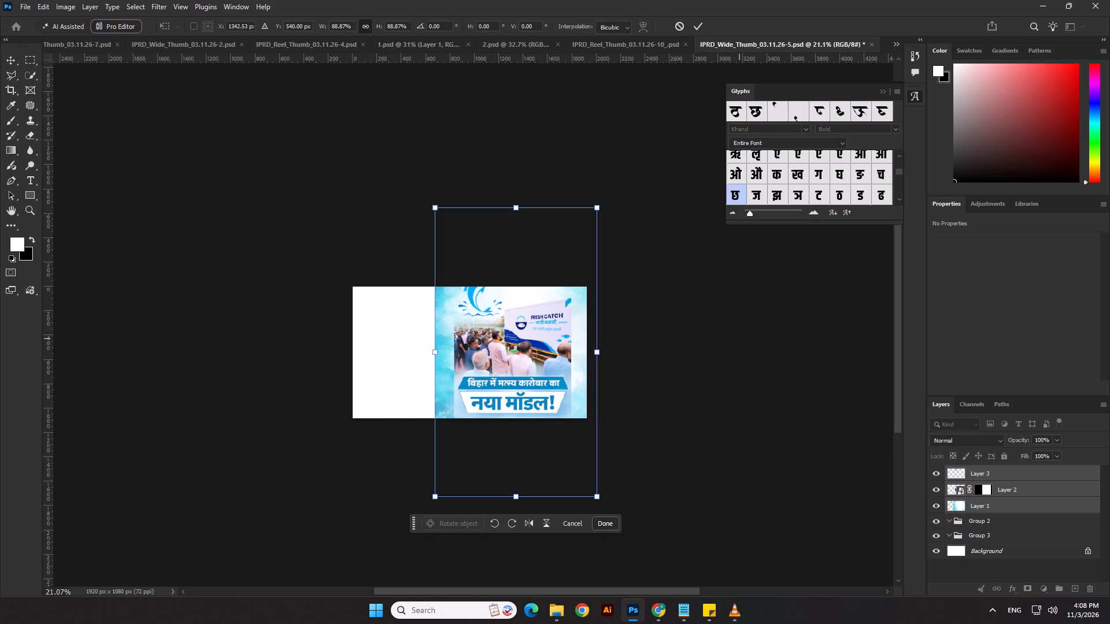
key(Return)
click(724, 342)
Select the masked photo and the blue background together, enlarge them to about 154% and shift them slightly left.
scroll(534, 347, up, 3)
click(504, 426)
scroll(540, 356, down, 1)
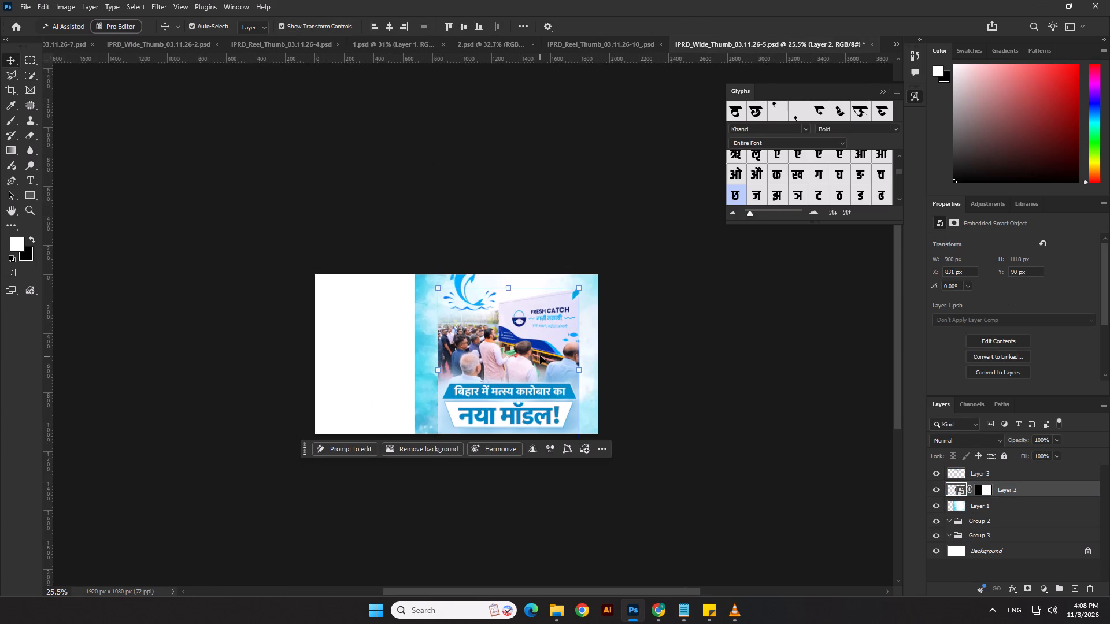
scroll(516, 427, down, 3)
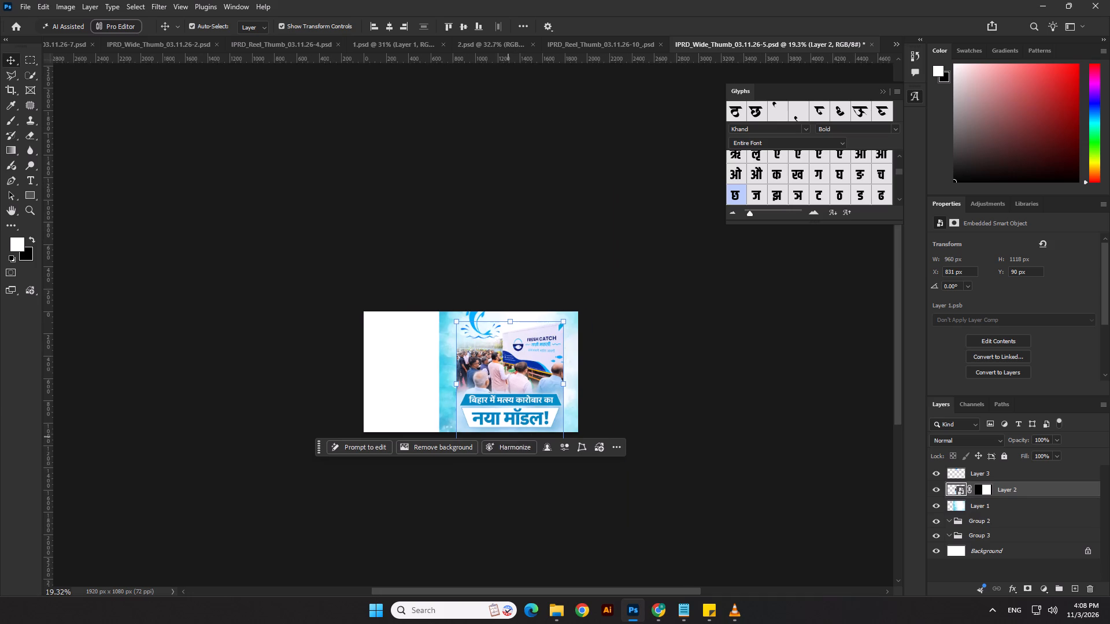
click(508, 411)
scroll(508, 411, up, 3)
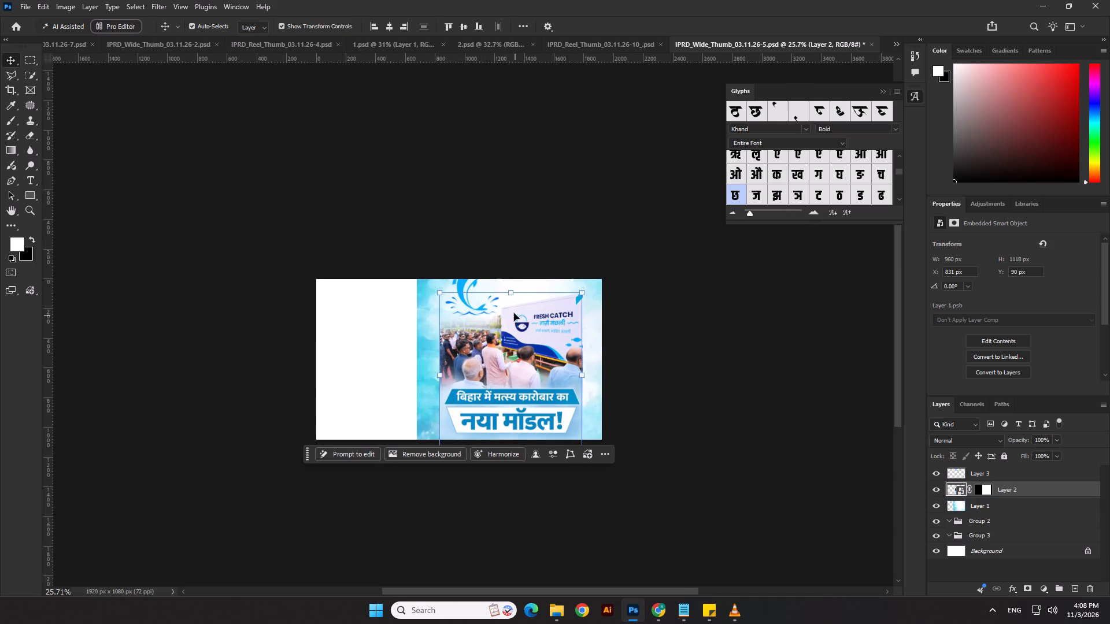
ctrl+click(598, 285)
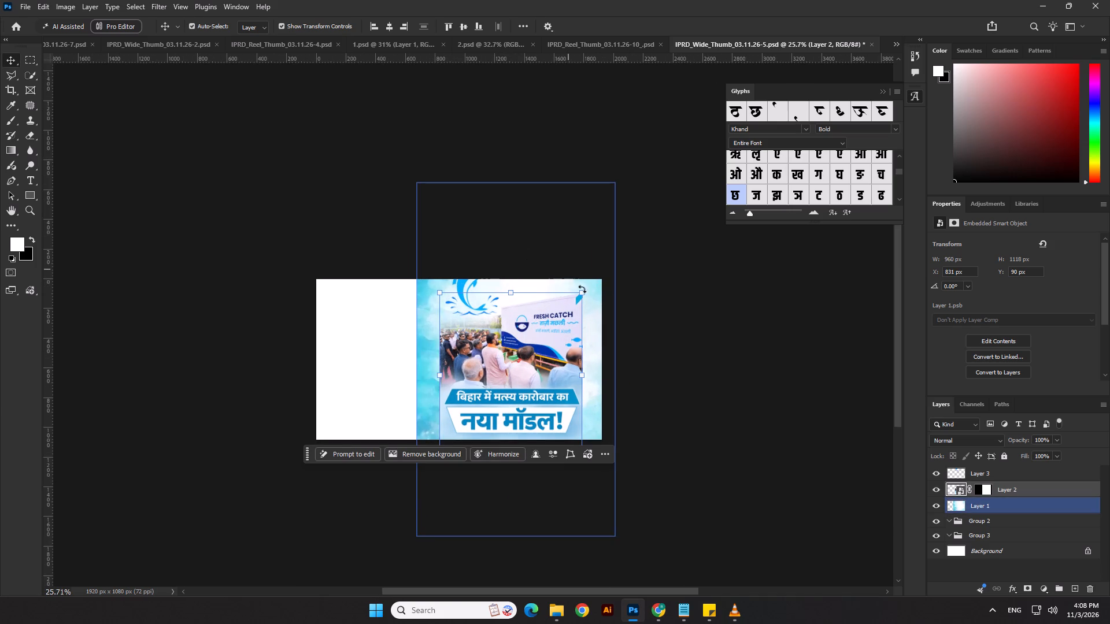
ctrl+click(986, 511)
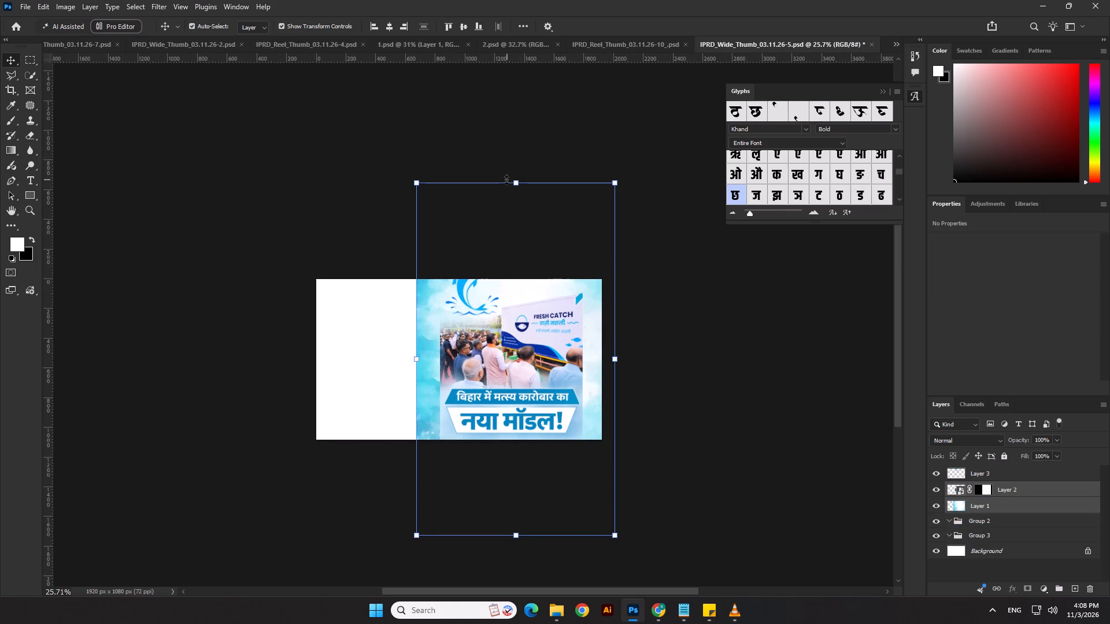
drag(506, 180, 501, 120)
scroll(542, 372, down, 4)
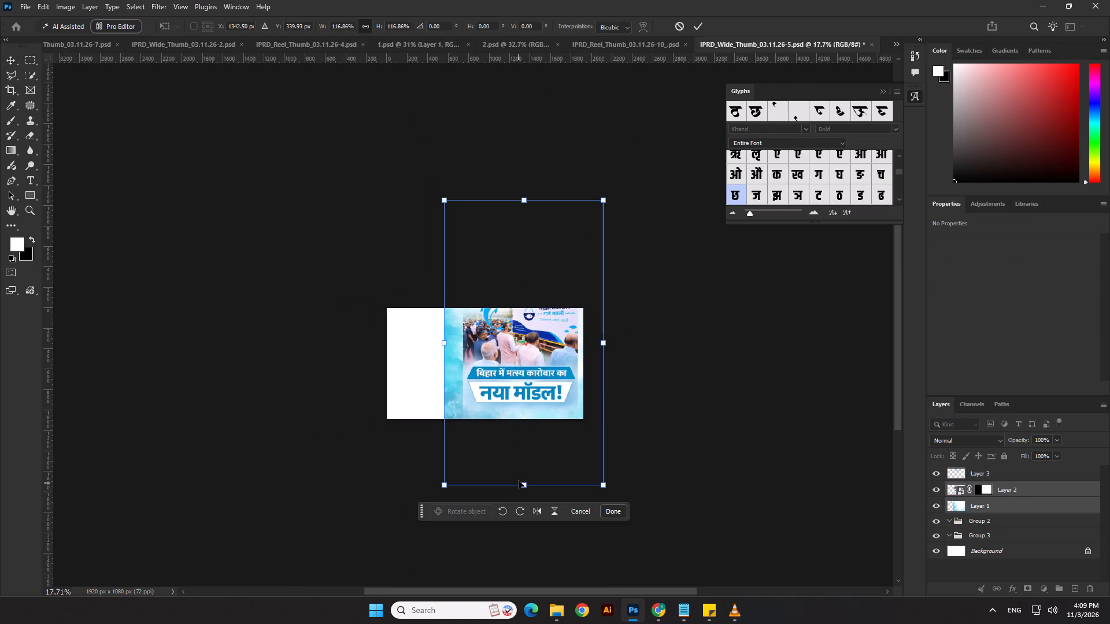
drag(523, 485, 512, 544)
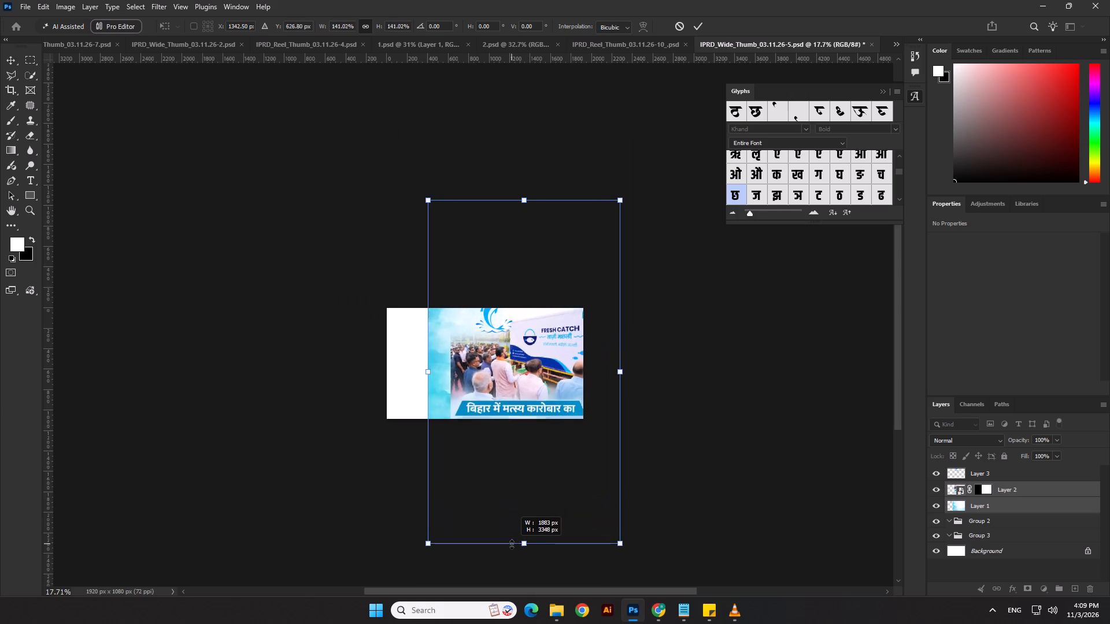
drag(512, 544, 498, 576)
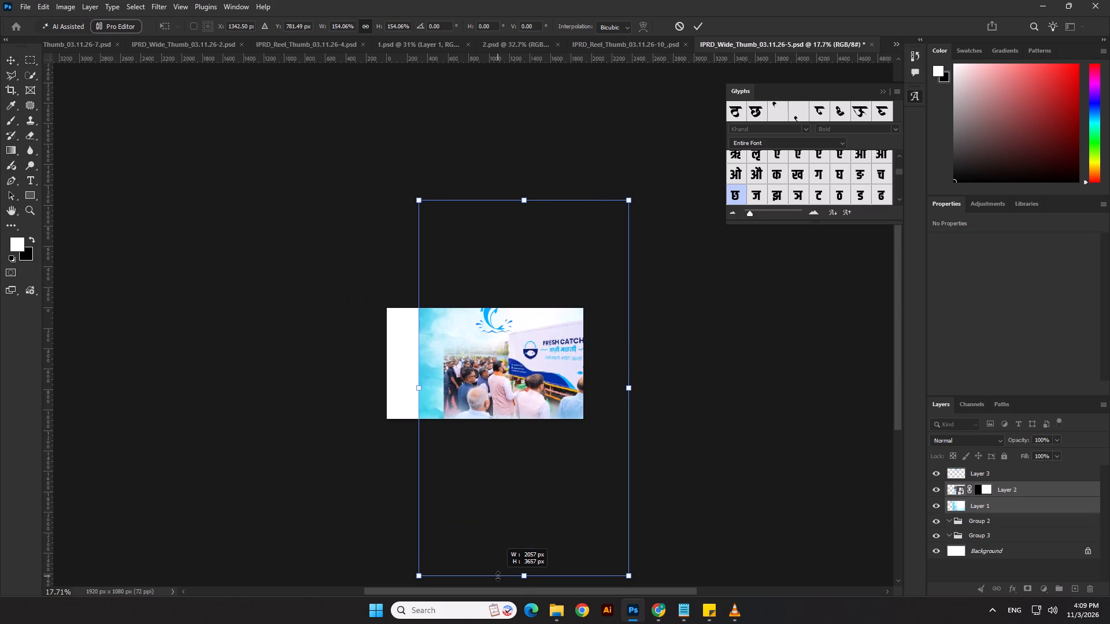
drag(498, 576, 498, 577)
shift+drag(557, 398, 549, 398)
key(Return)
click(668, 343)
Move the fish icon to the canvas's upper-left corner and shrink it to about 248 × 245 px.
scroll(544, 326, up, 3)
click(474, 302)
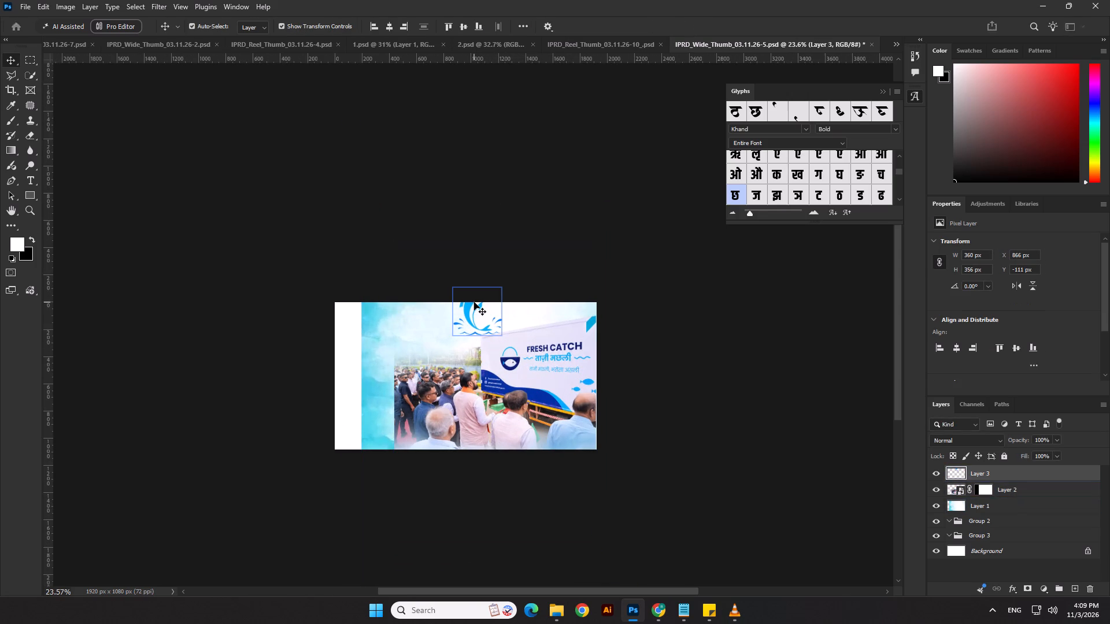
drag(471, 306, 364, 330)
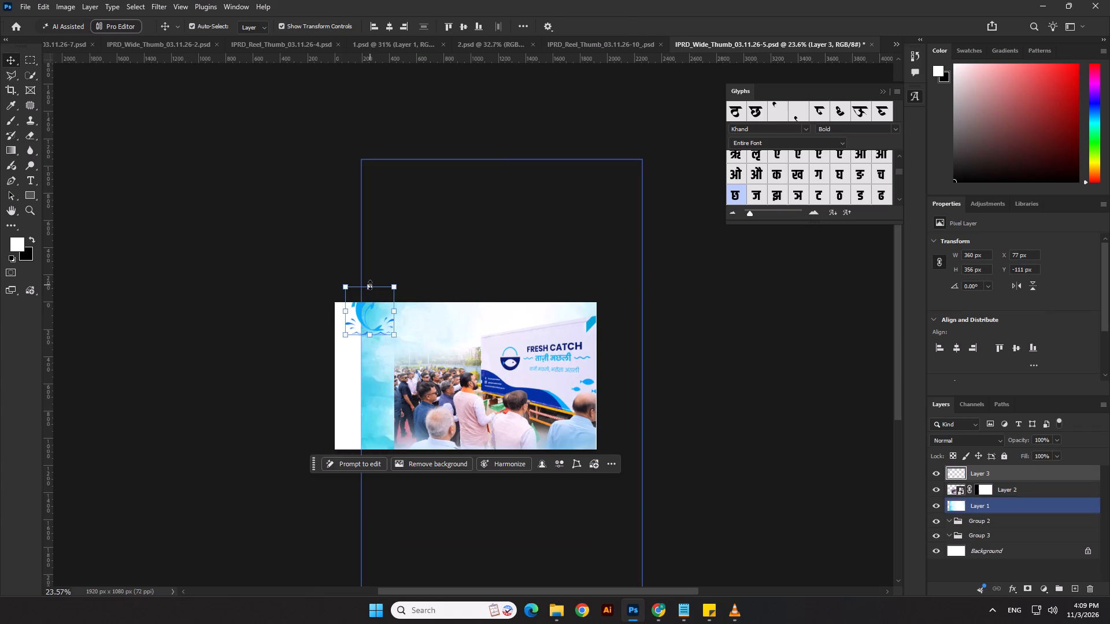
drag(370, 285, 367, 300)
key(Return)
click(399, 261)
Shift the blue background left and widen it to about 108% so it covers the full canvas width.
click(413, 324)
drag(430, 324, 387, 327)
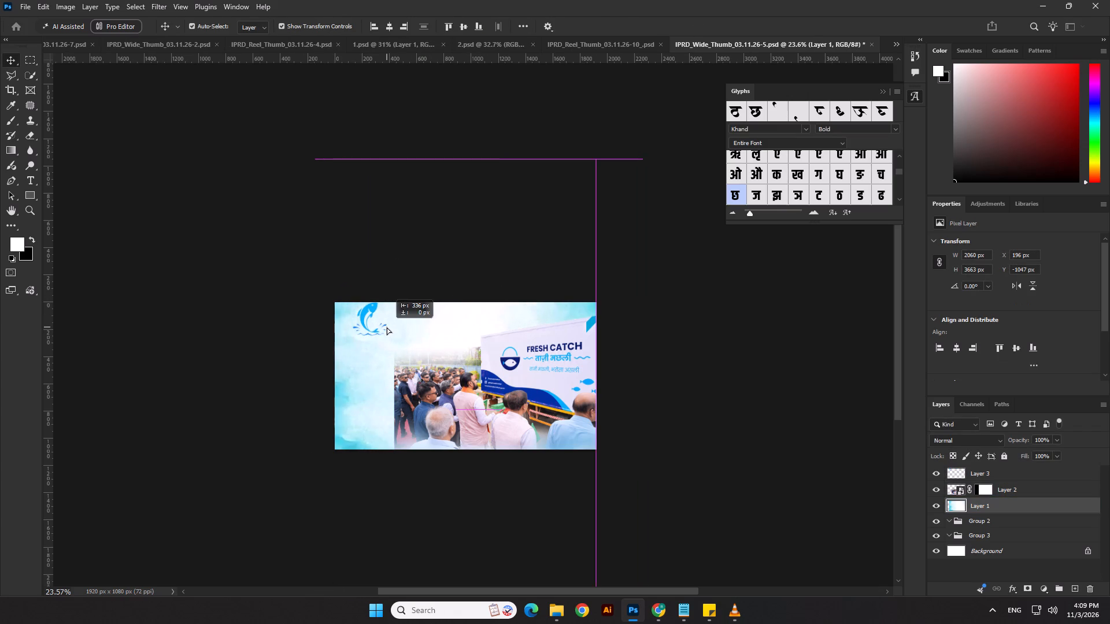
drag(387, 327, 370, 330)
click(707, 415)
key(Return)
click(563, 311)
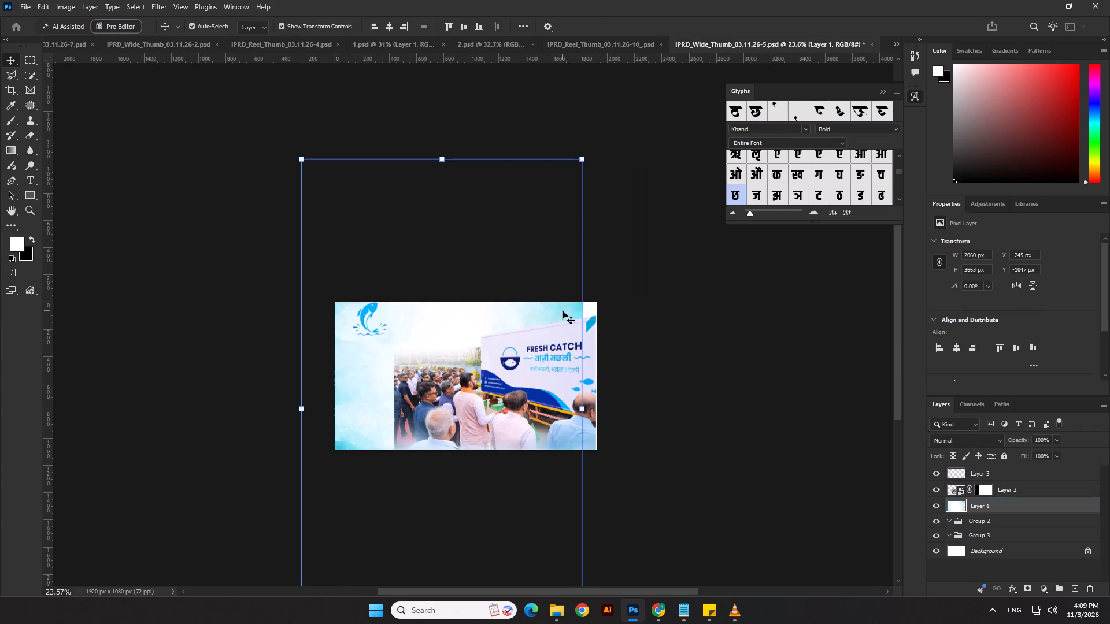
drag(580, 408, 604, 410)
key(Return)
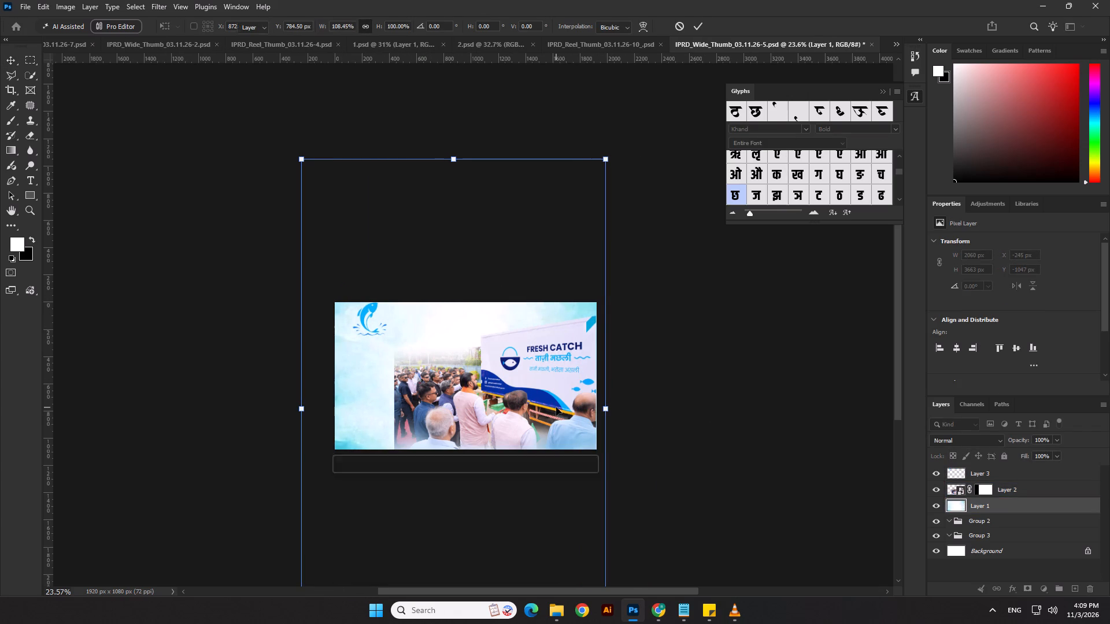
Paint black on the photo's layer mask with a 1000 px soft brush to fade its left edge into the background.
click(556, 407)
click(988, 493)
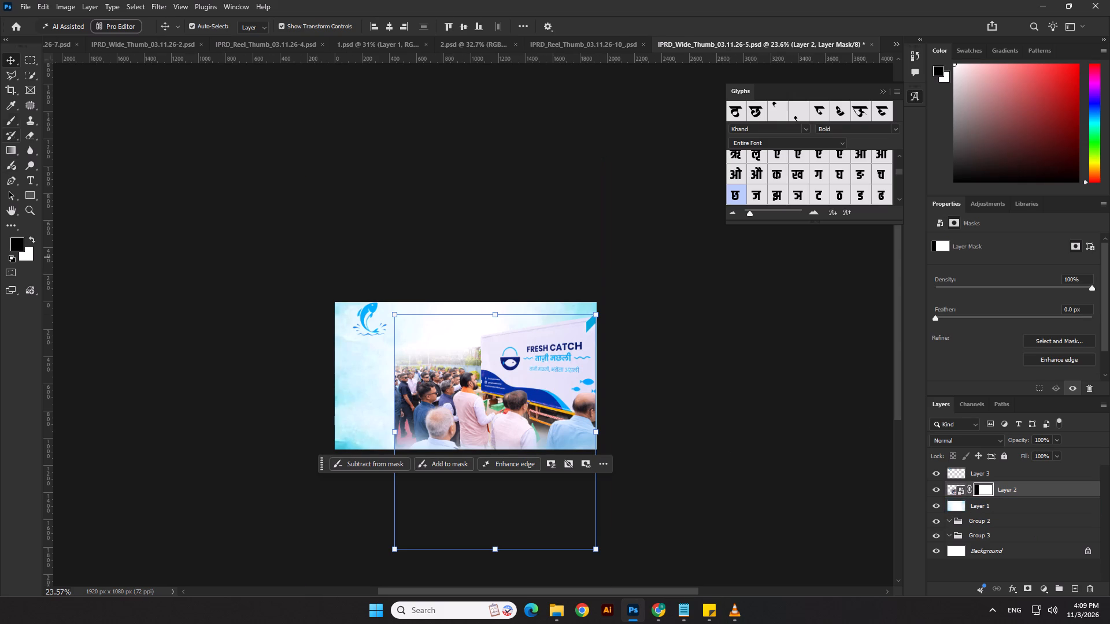
click(8, 121)
scroll(415, 391, up, 3)
key(bracketright)
key(bracketright)
key(bracketright)
key(bracketright)
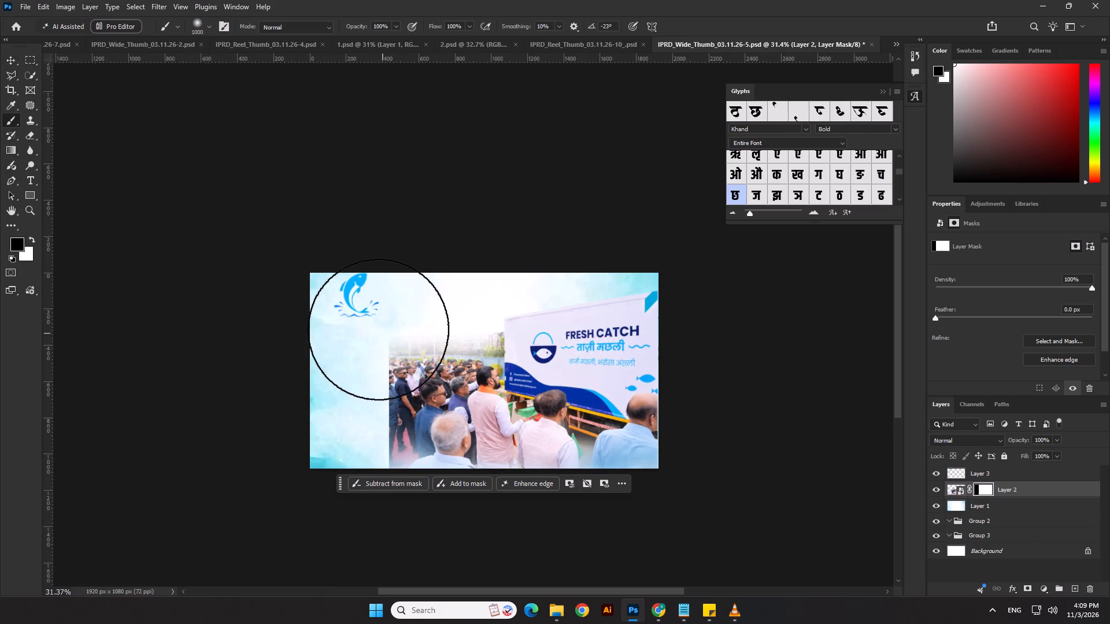
click(378, 329)
click(360, 372)
click(358, 402)
drag(354, 436, 349, 453)
double_click(332, 488)
click(340, 451)
drag(343, 439, 344, 432)
drag(348, 417, 349, 410)
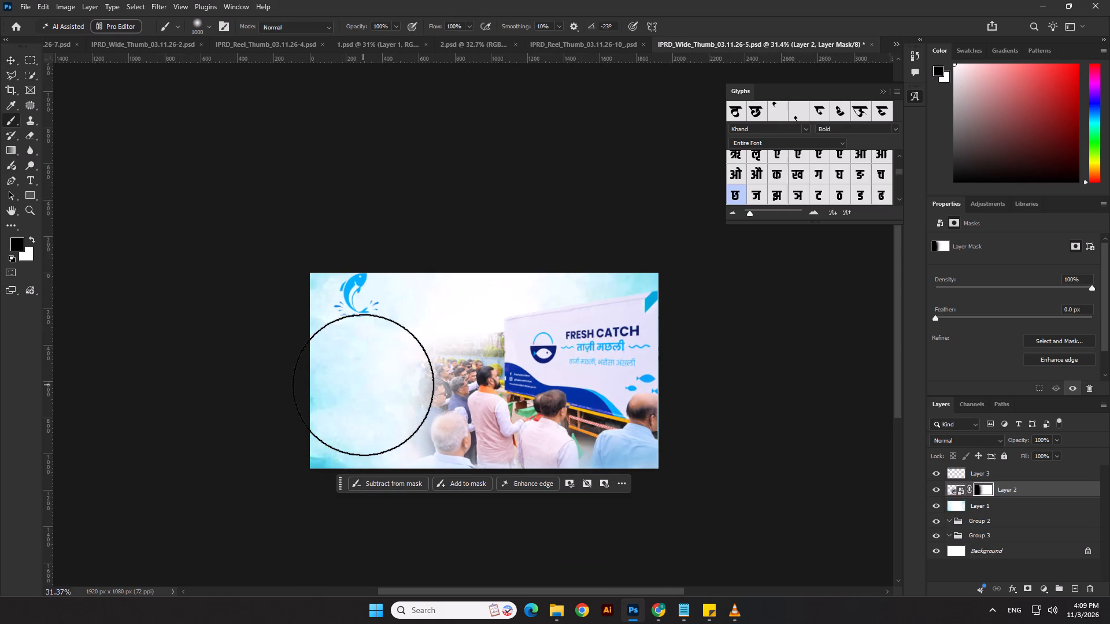
click(363, 385)
click(369, 372)
click(378, 350)
double_click(386, 339)
double_click(365, 419)
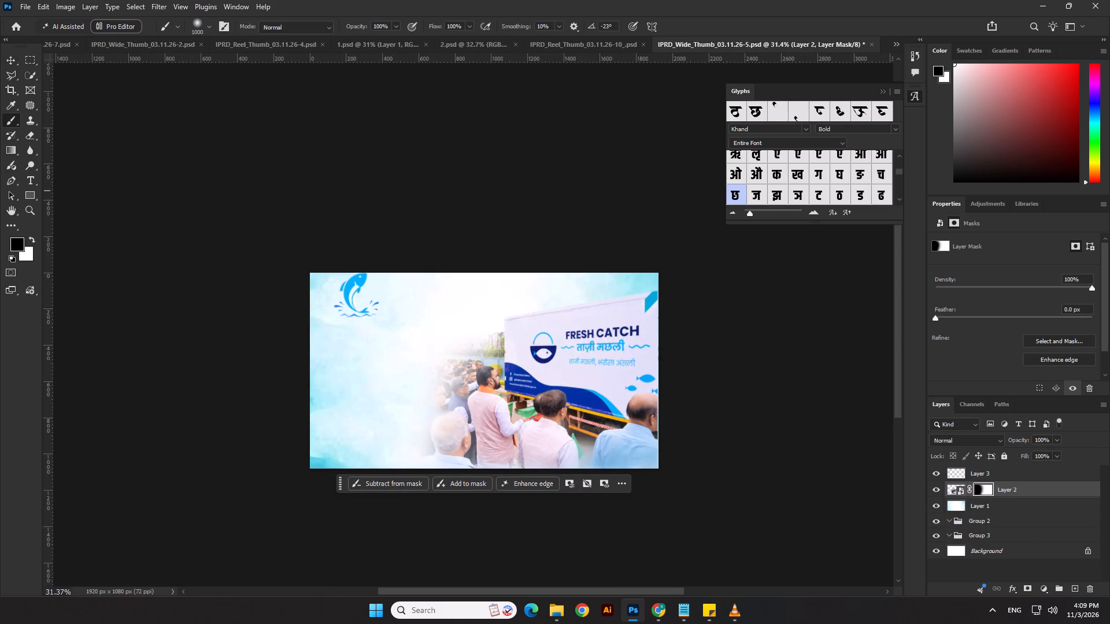
Move the fish icon slightly down and left, away from the canvas's top edge.
click(15, 53)
click(36, 98)
scroll(337, 284, up, 3)
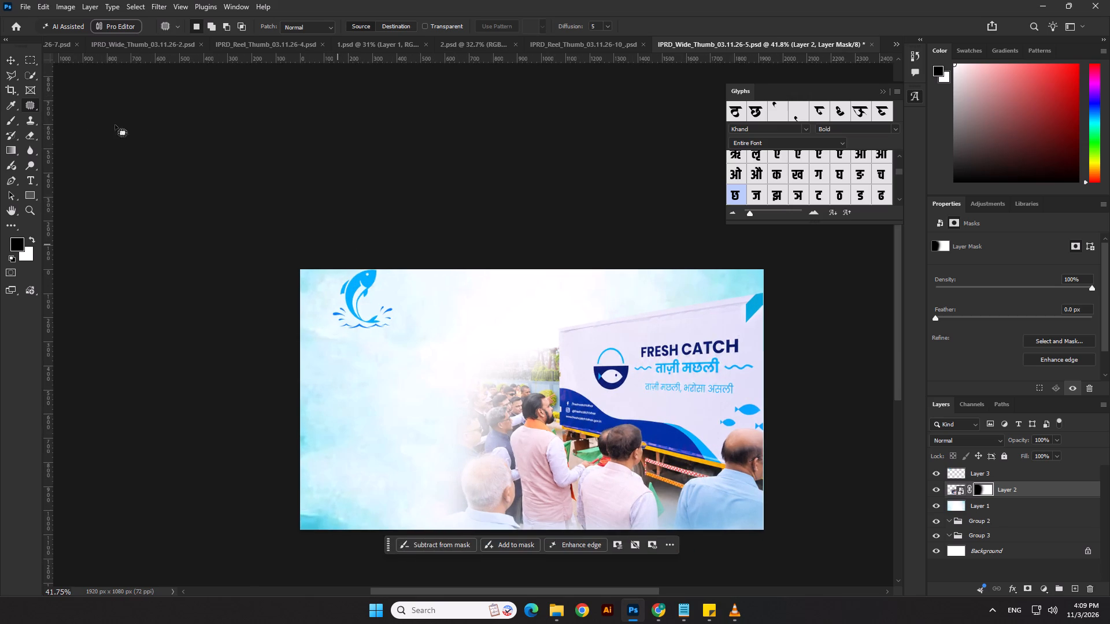
click(6, 59)
click(206, 107)
drag(359, 283, 351, 292)
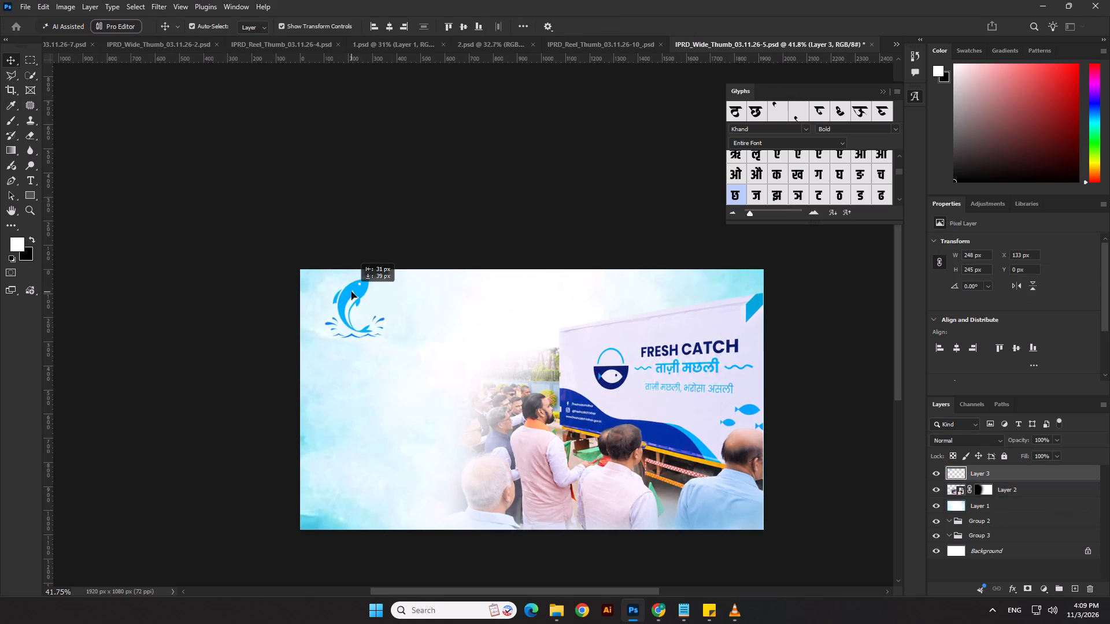
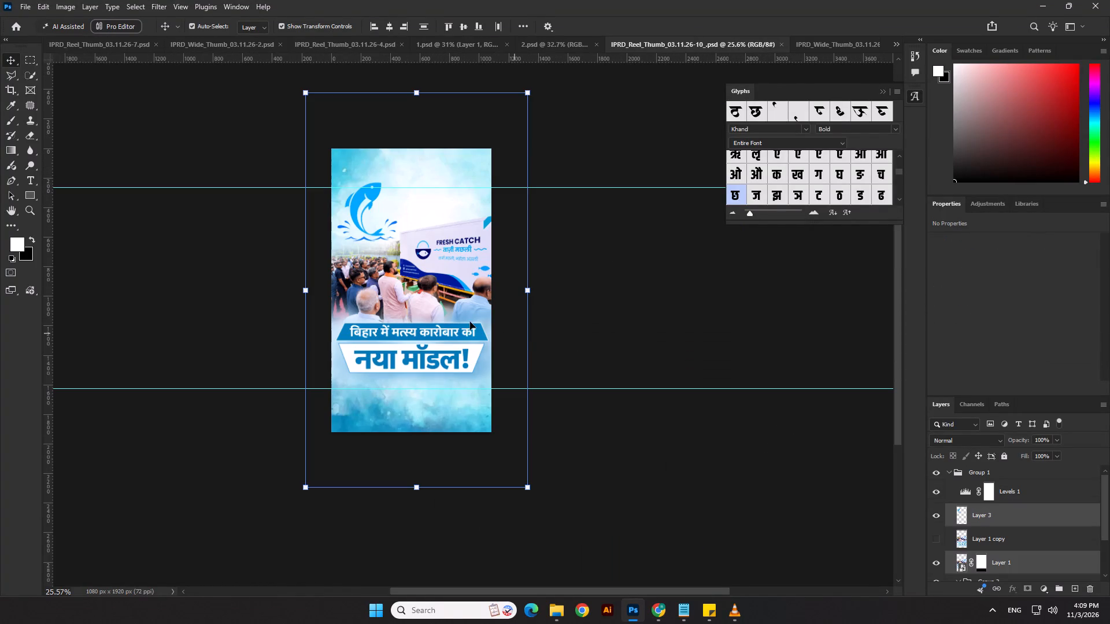
Outline the two-part headline banner in the reel design with a closed polygonal lasso selection.
click(442, 329)
scroll(415, 339, up, 5)
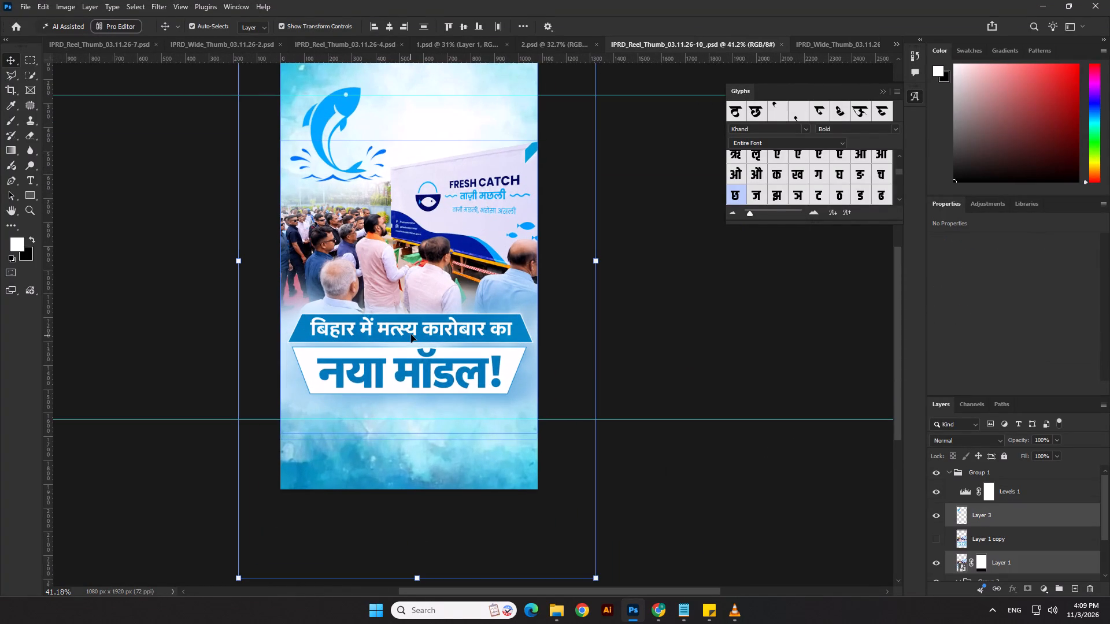
click(13, 74)
scroll(212, 377, up, 4)
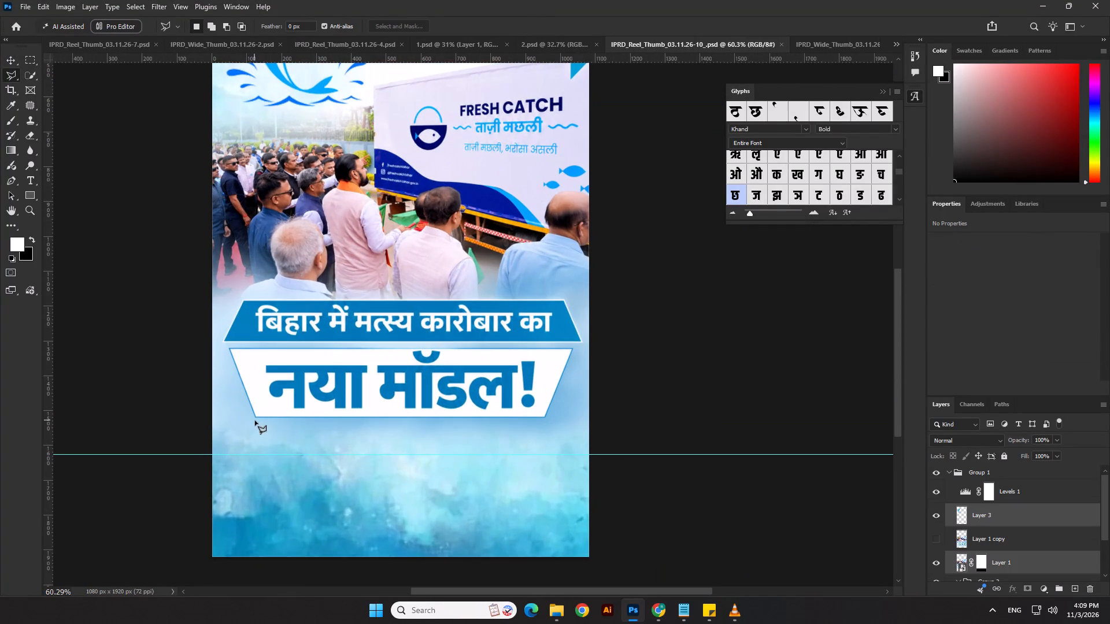
click(256, 420)
click(221, 348)
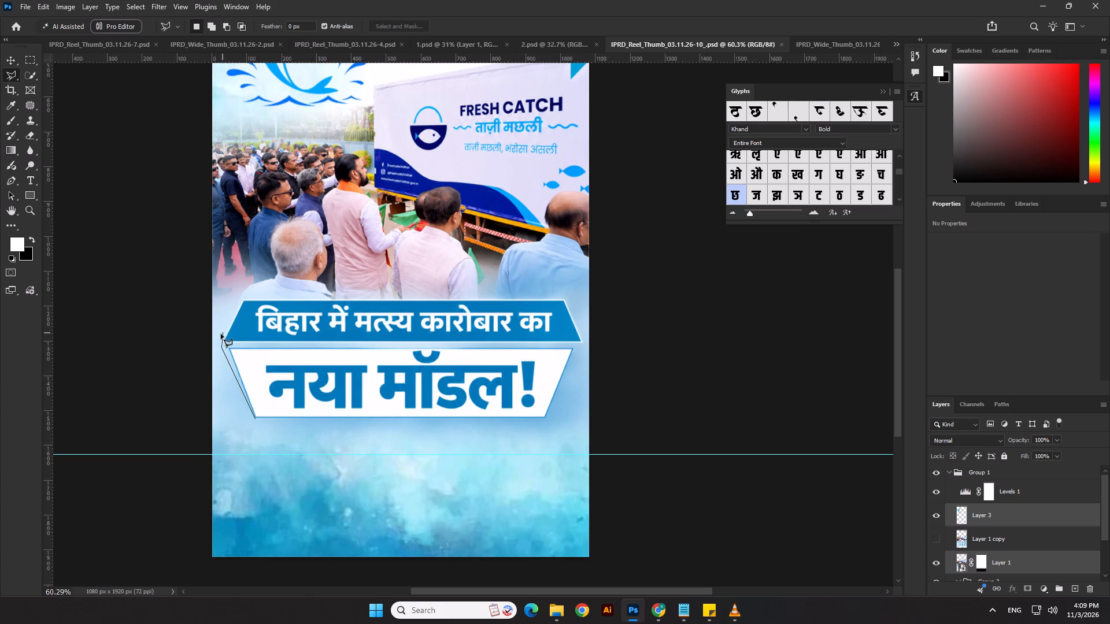
click(219, 335)
click(242, 293)
scroll(259, 302, up, 3)
key(Delete)
click(166, 288)
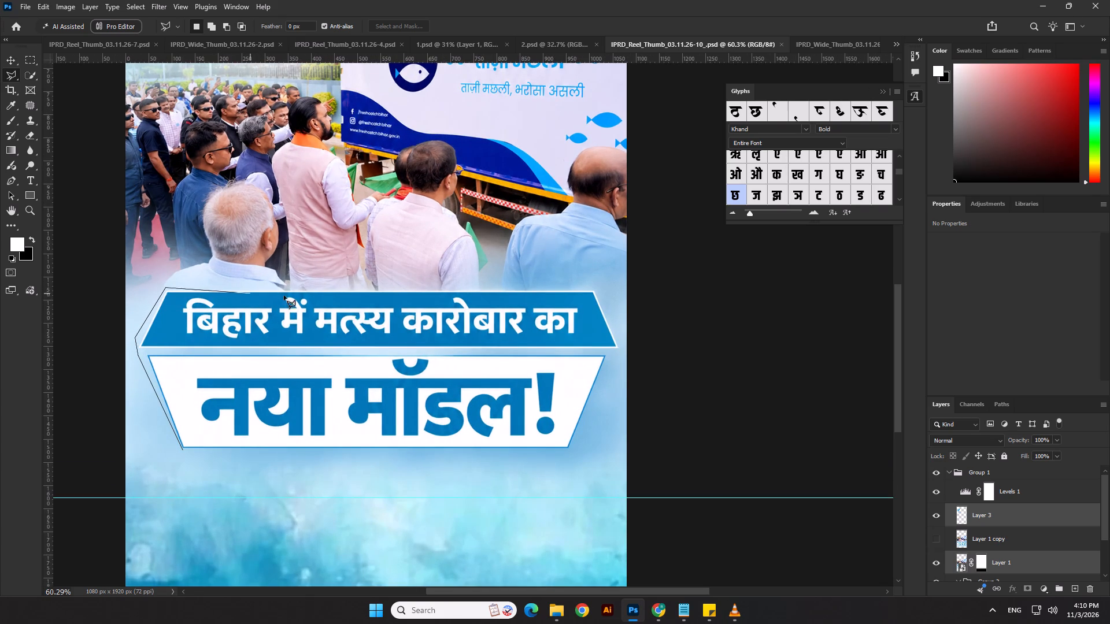
click(295, 291)
click(593, 289)
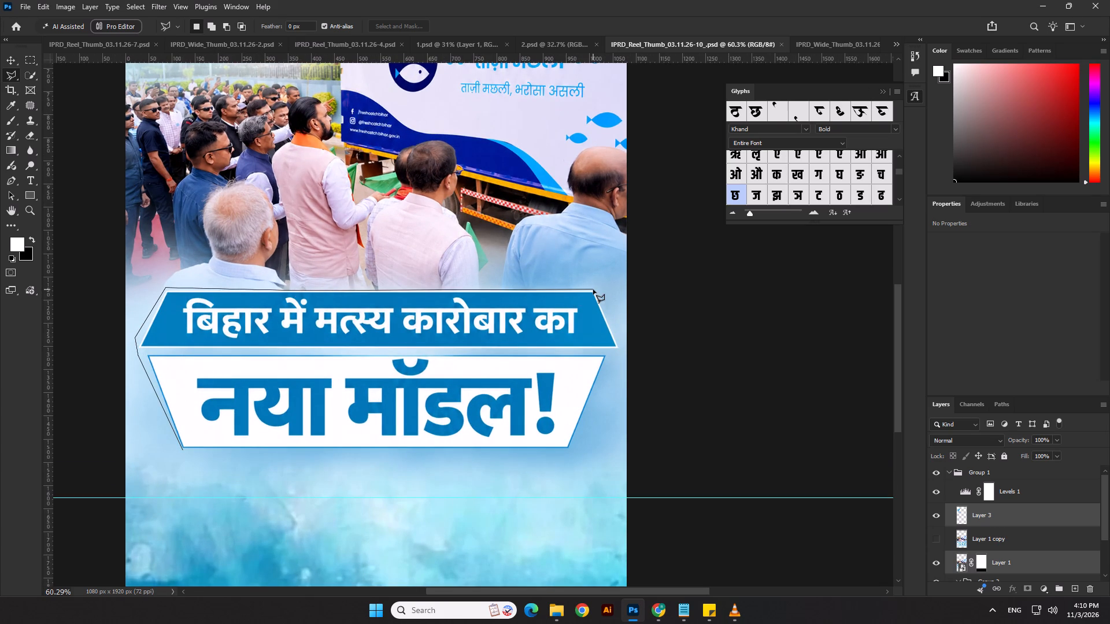
click(611, 326)
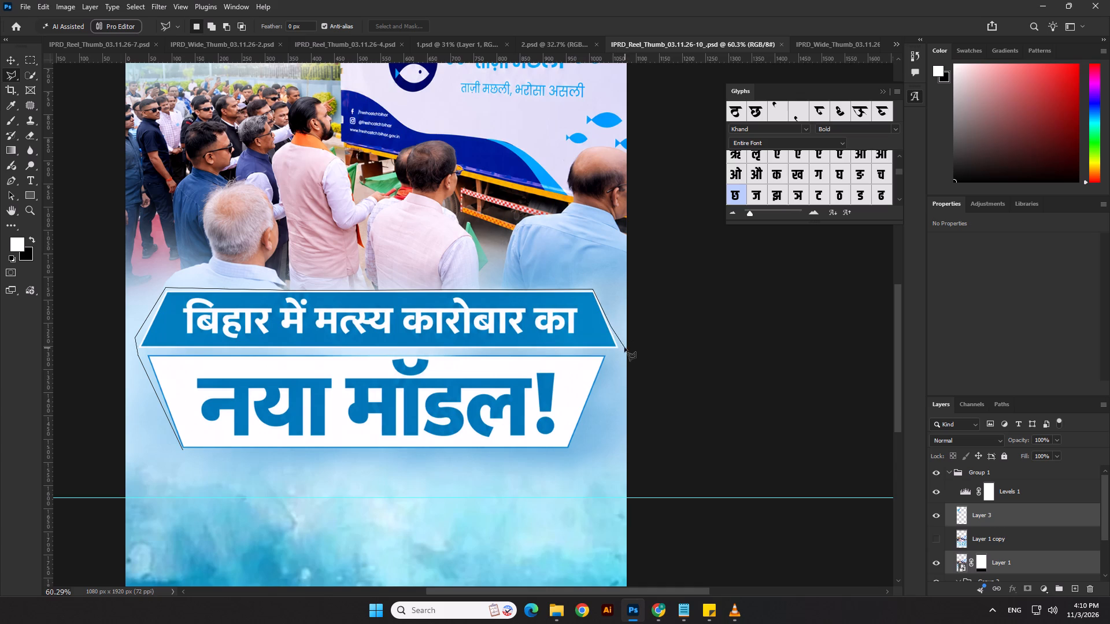
click(621, 347)
click(610, 355)
click(571, 453)
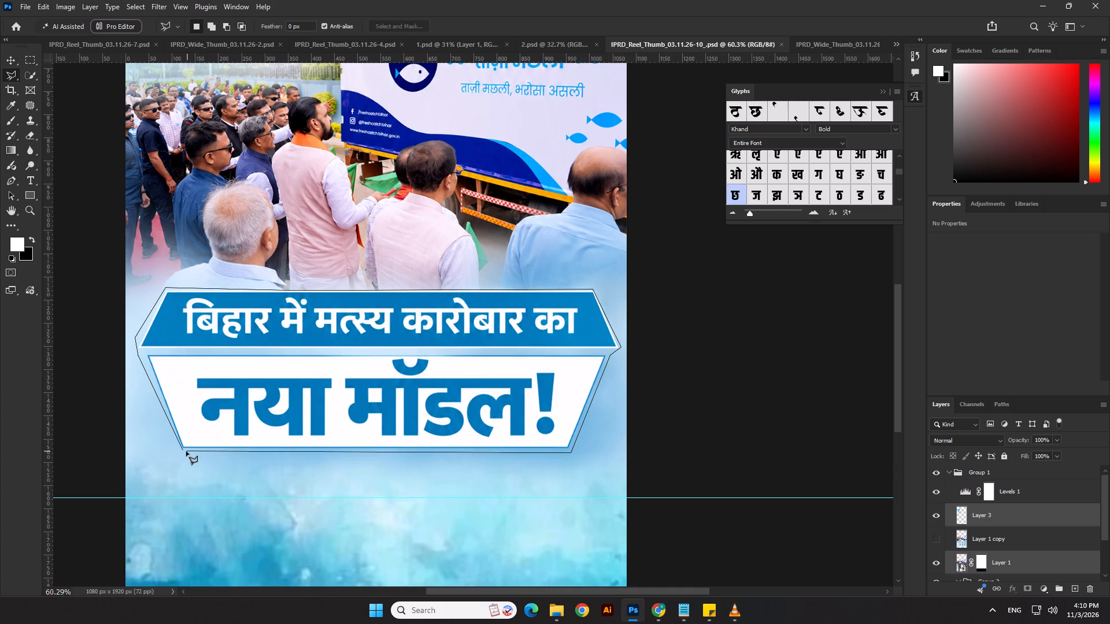
click(182, 451)
Copy the selected headline banner from Layer 1 and paste it into IPRD_Wide_Thumb_03.11.26-5.psd.
scroll(301, 396, down, 1)
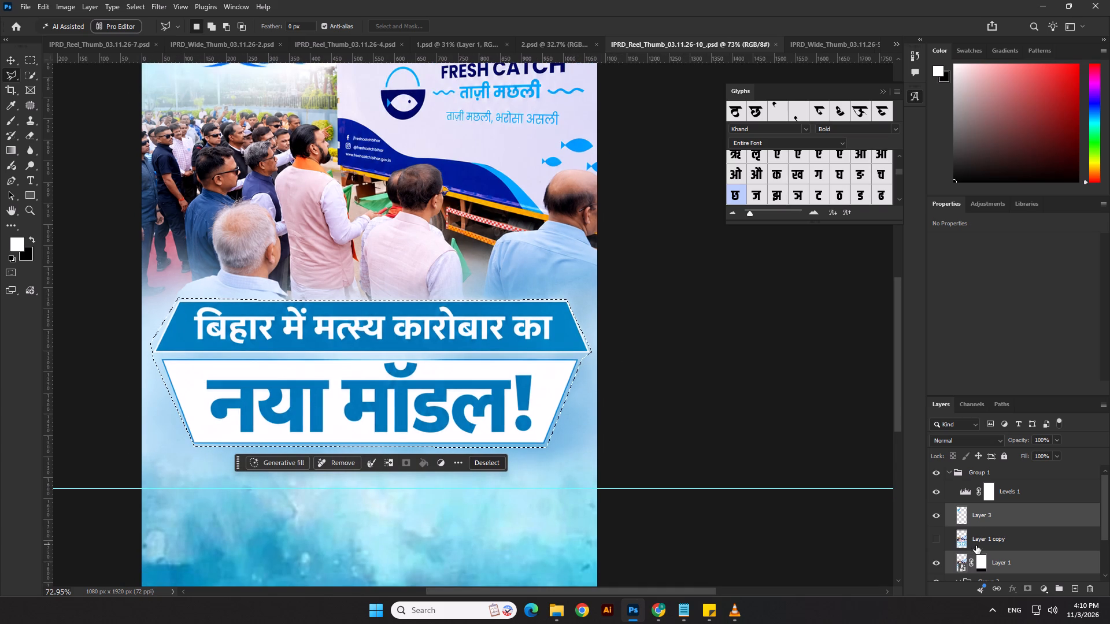
scroll(968, 543, down, 2)
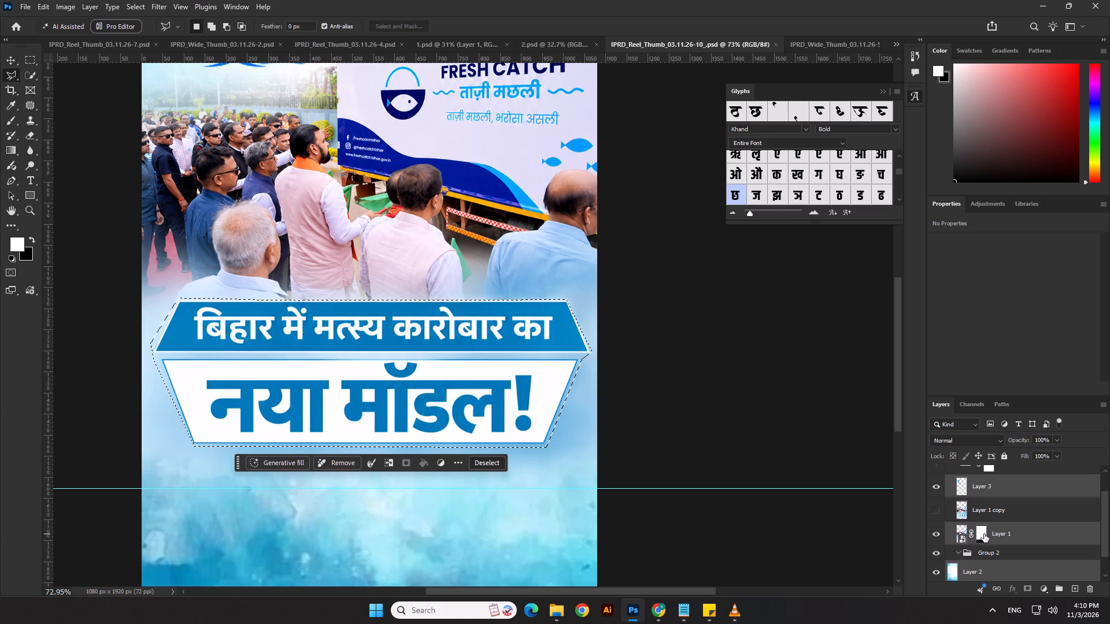
click(984, 534)
click(961, 527)
key(ctrl+c)
key(ctrl+c)
key(ctrl+c)
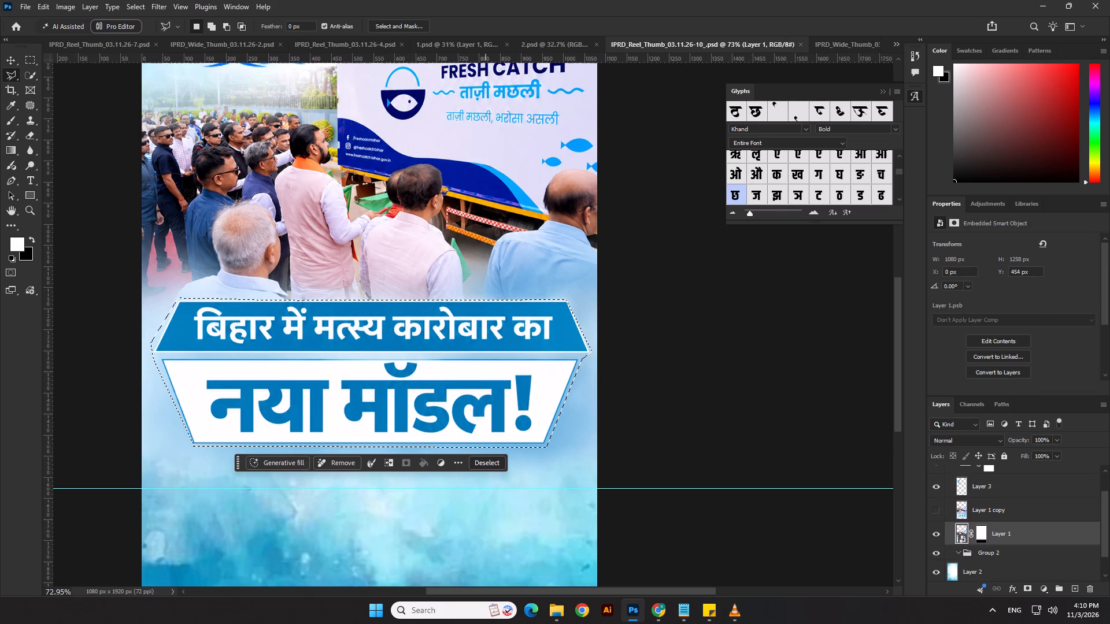
click(828, 47)
key(ctrl+v)
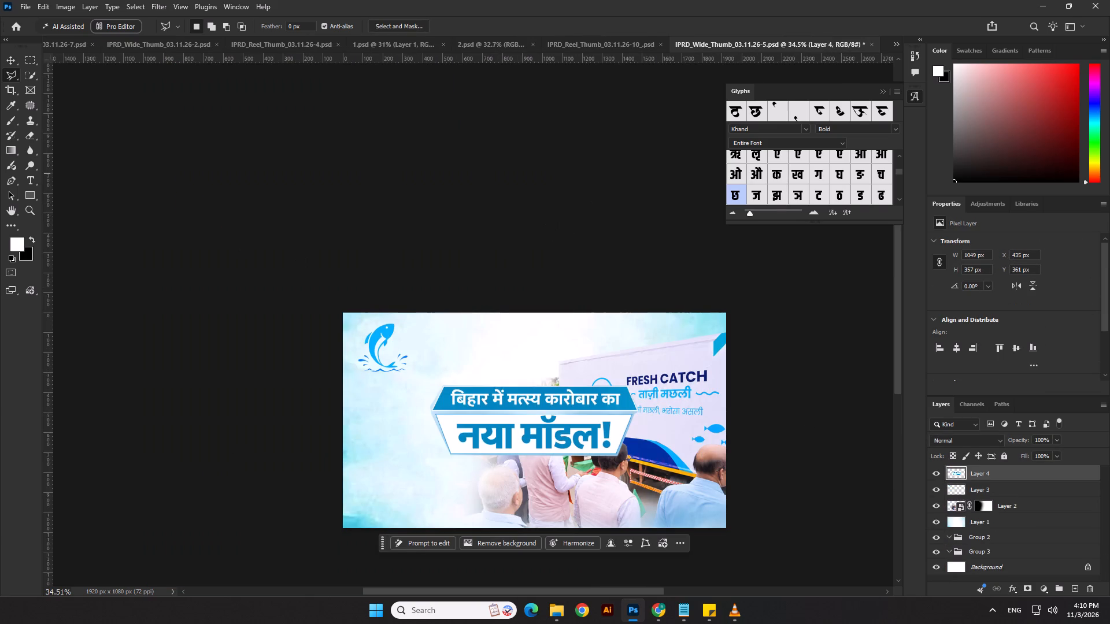
Place the pasted headline banner on the canvas's left side below the fish icon, scaled to about 79% and rotated about -1.2°.
click(16, 56)
scroll(519, 422, up, 2)
drag(525, 425, 404, 432)
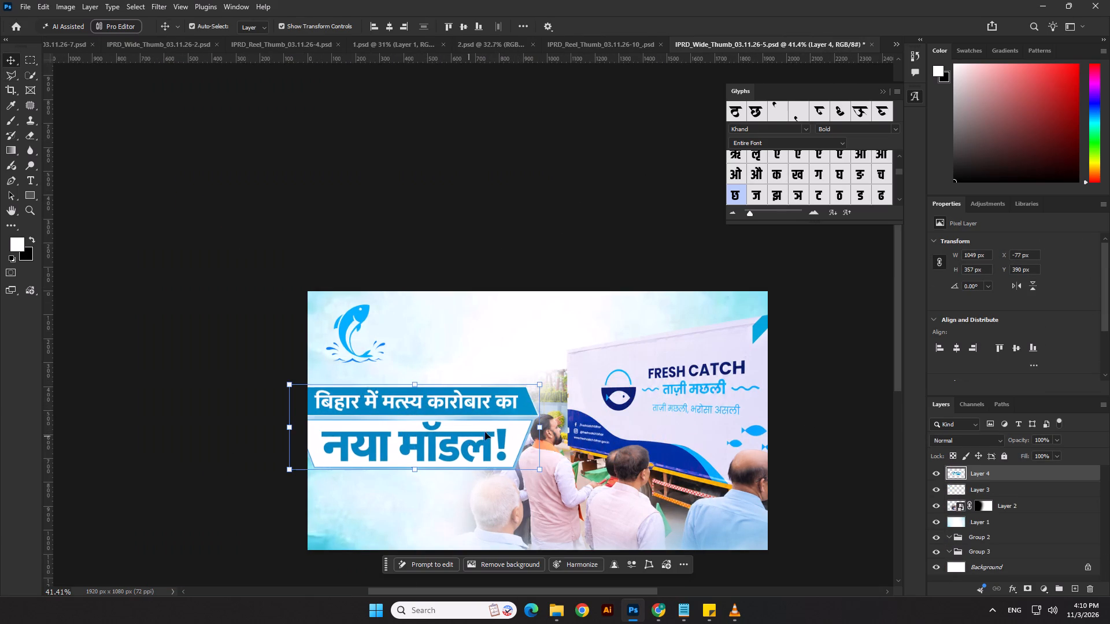
drag(552, 434, 552, 425)
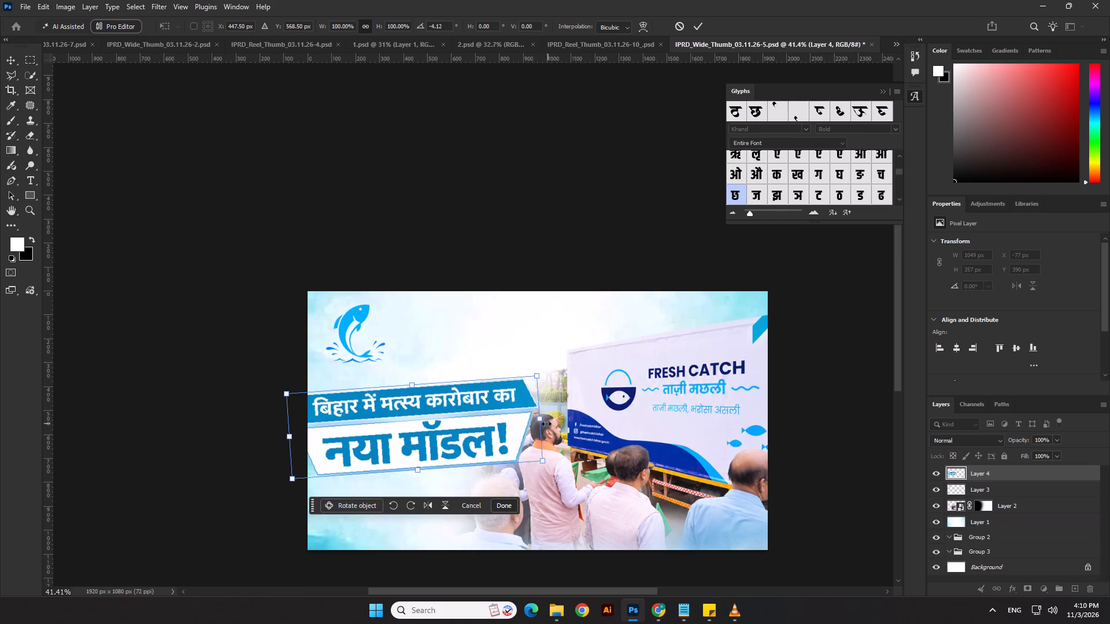
drag(537, 421, 486, 428)
drag(451, 436, 483, 437)
drag(530, 376, 532, 376)
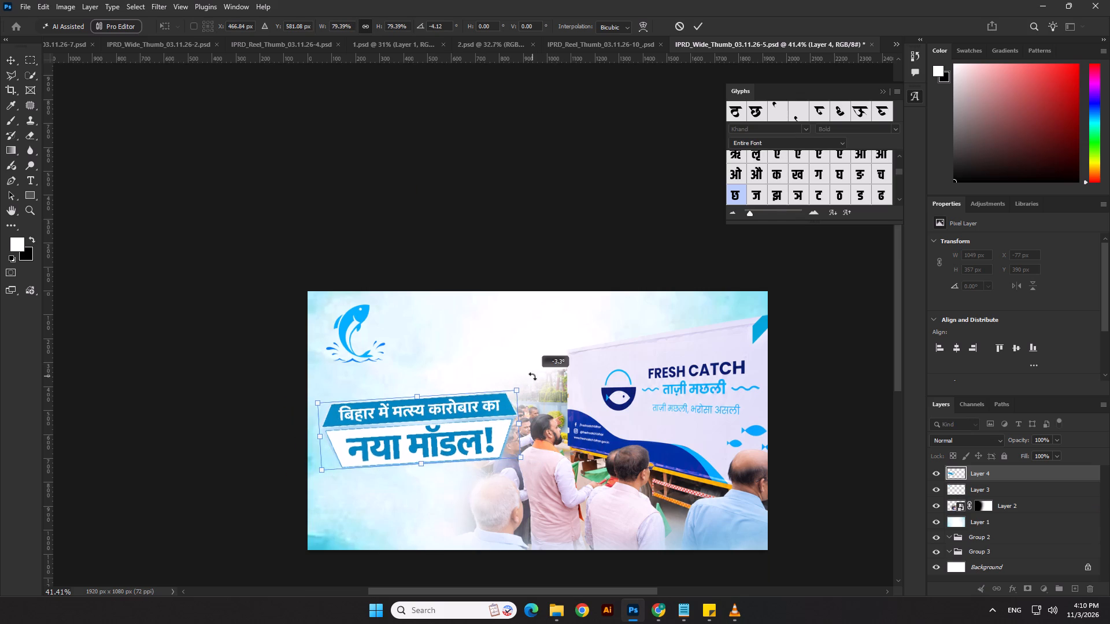
drag(532, 376, 534, 384)
drag(472, 426, 465, 407)
click(542, 406)
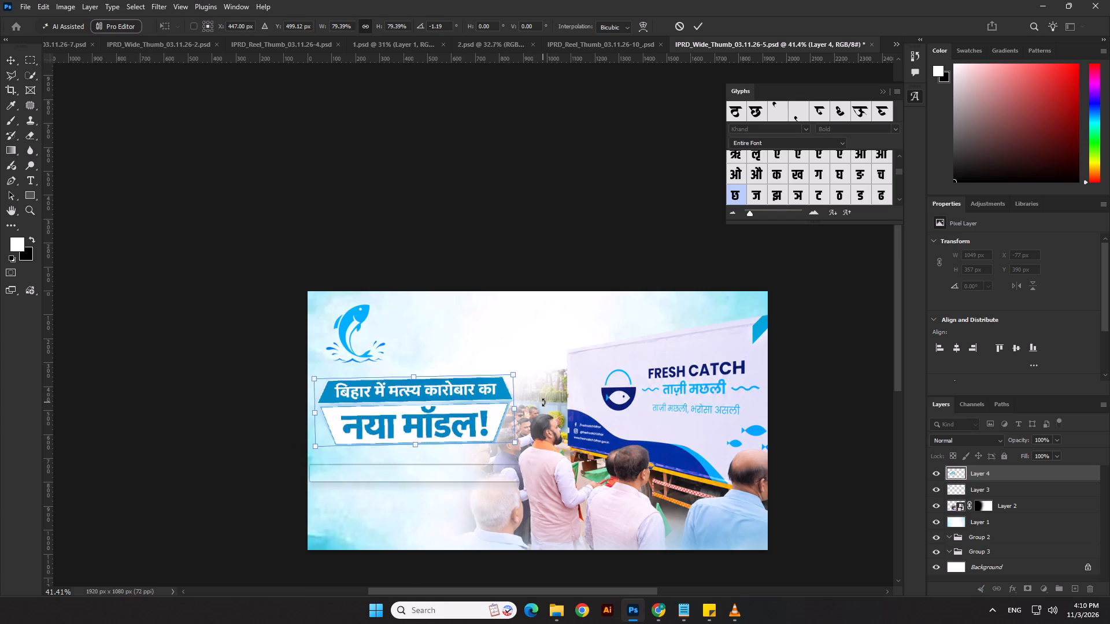
click(471, 414)
key(Return)
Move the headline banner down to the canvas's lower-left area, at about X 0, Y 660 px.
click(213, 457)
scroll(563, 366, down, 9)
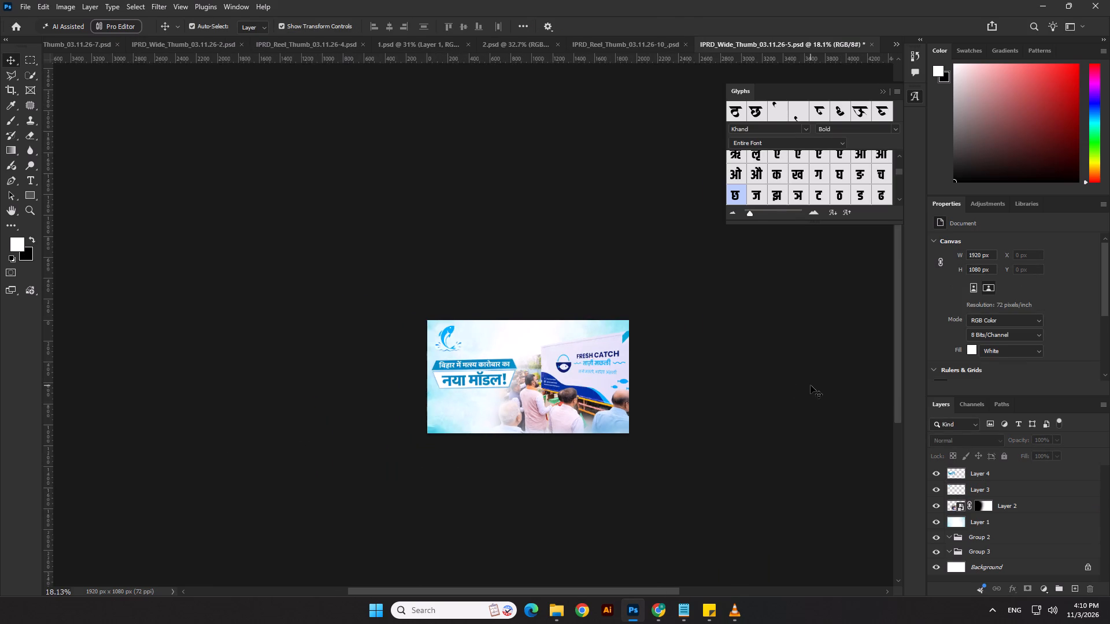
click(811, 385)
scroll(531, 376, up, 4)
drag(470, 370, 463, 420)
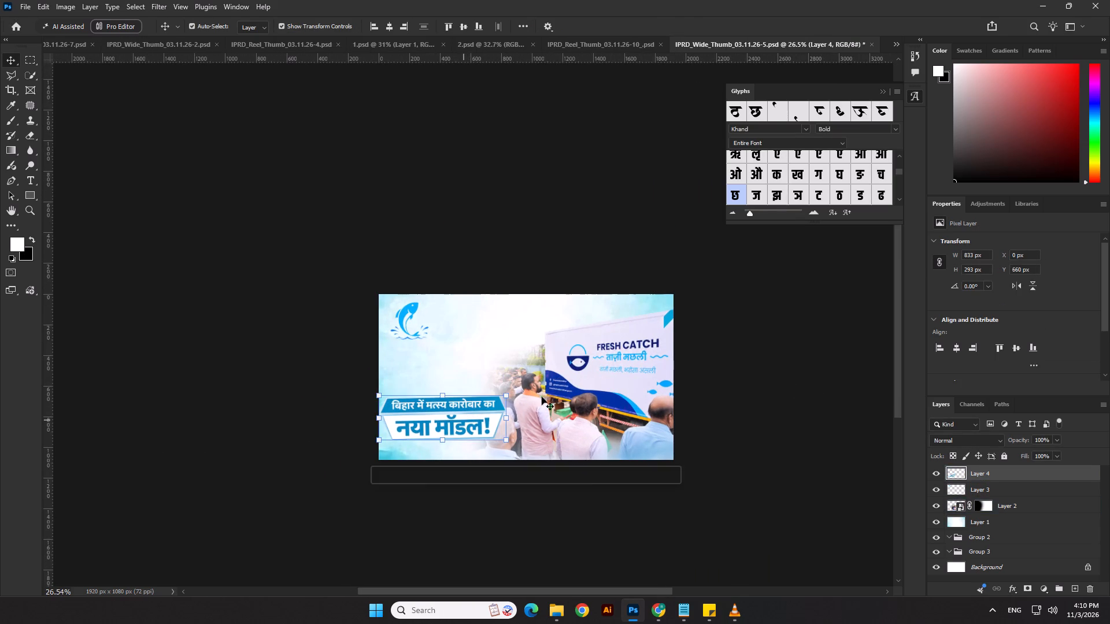
Shift the crowd photo up and enlarge it to about 1919 × 2234 px.
click(585, 383)
drag(601, 382, 602, 368)
scroll(612, 387, down, 3)
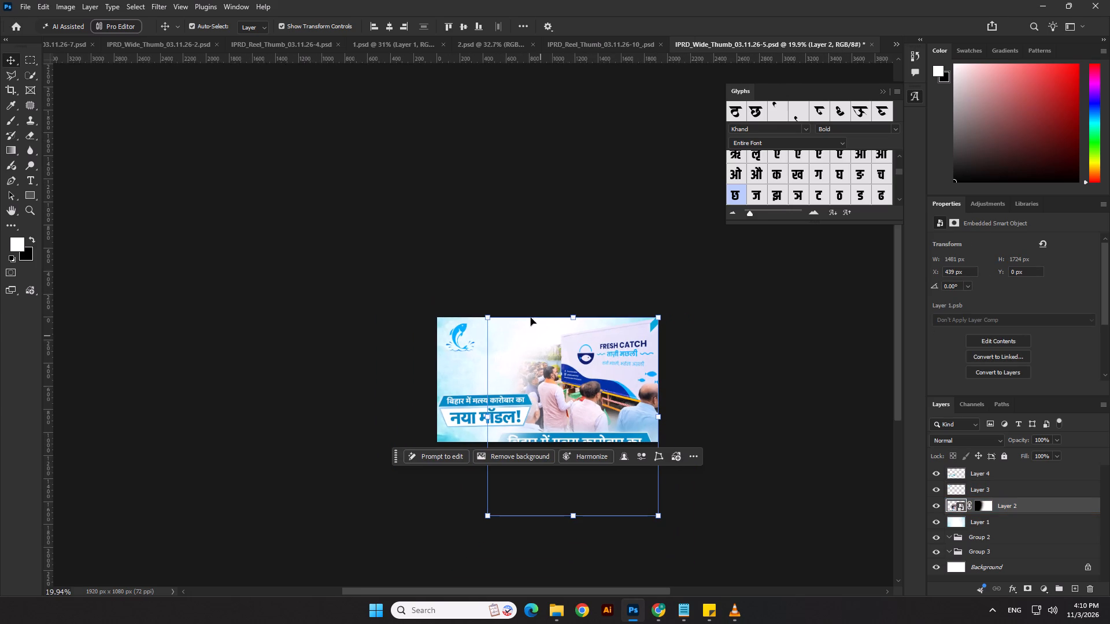
drag(571, 311, 577, 285)
drag(574, 339, 569, 341)
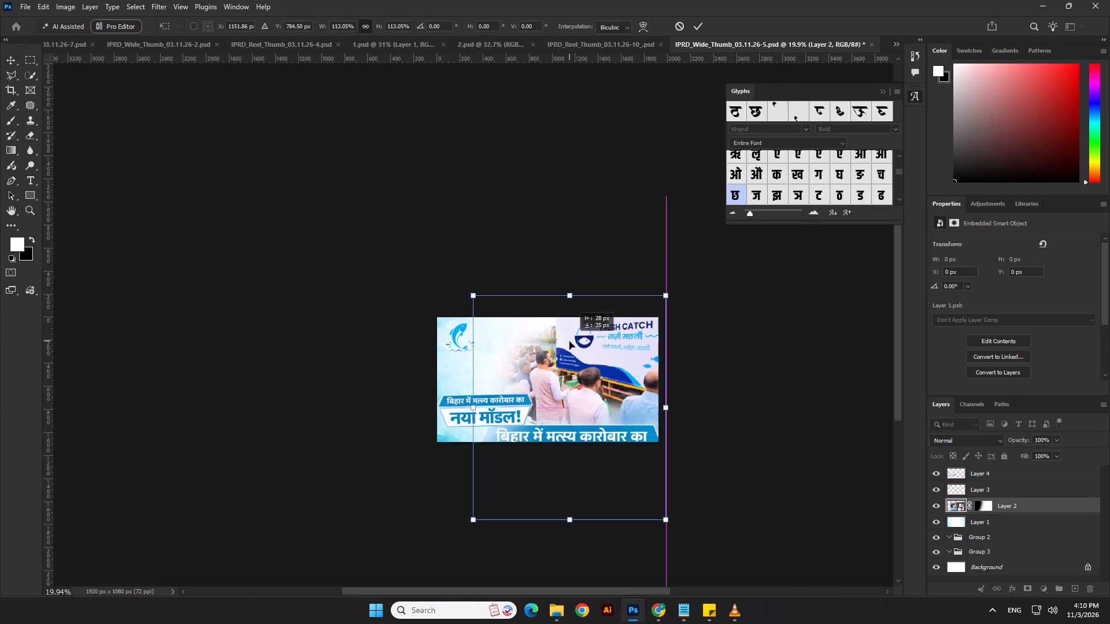
drag(569, 341, 569, 341)
scroll(568, 467, down, 2)
drag(553, 490, 552, 493)
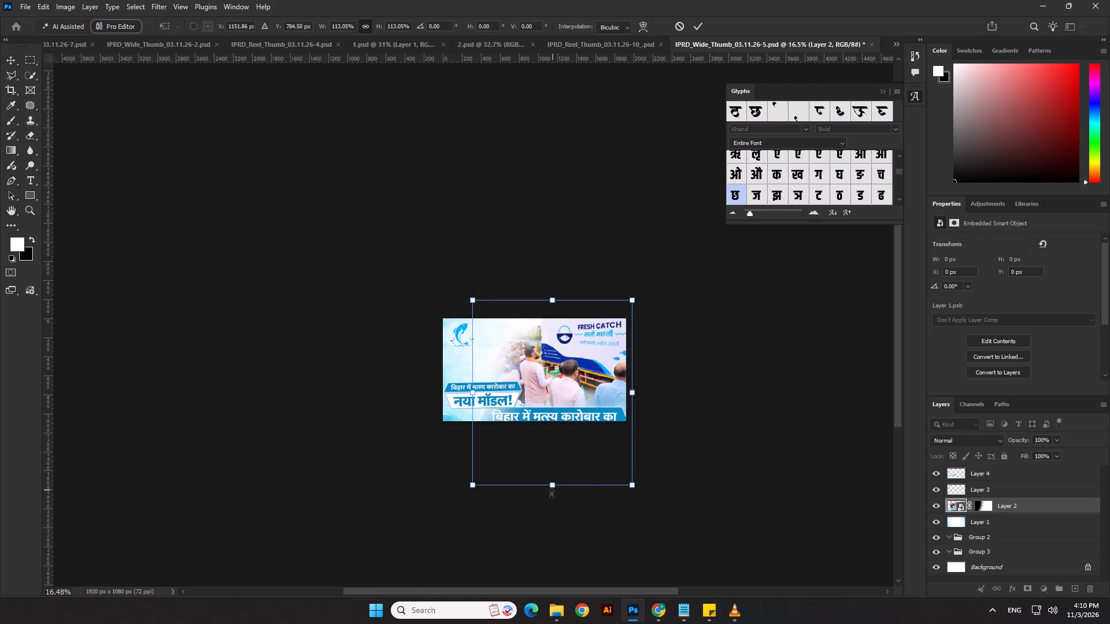
drag(552, 493, 549, 517)
key(Return)
Move the headline banner back up along the canvas's left edge to about Y 394 px.
click(733, 367)
scroll(500, 359, up, 5)
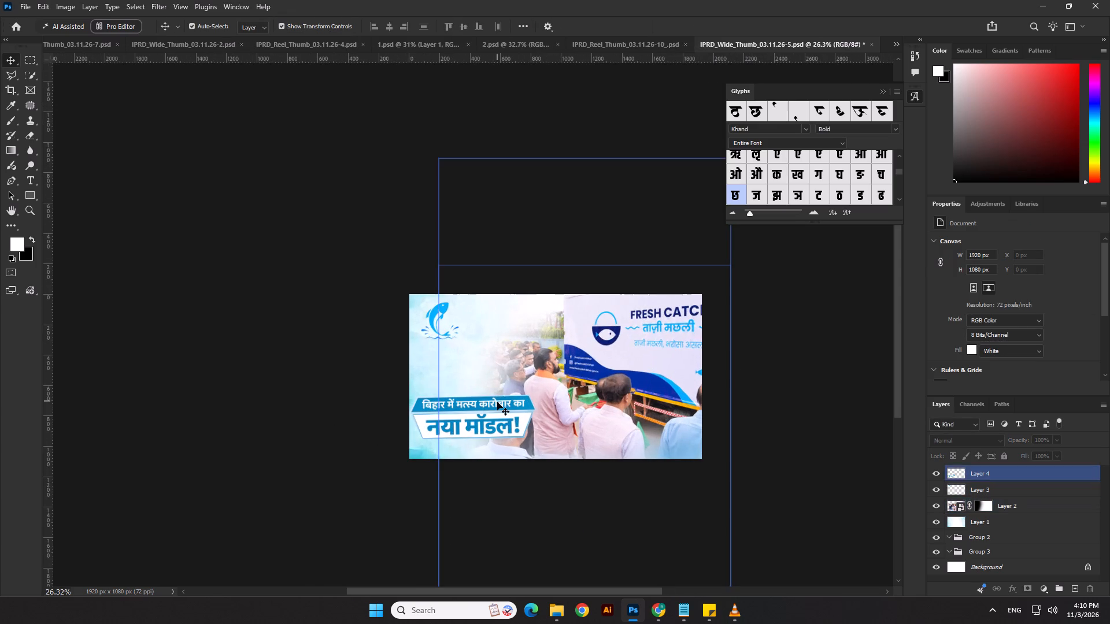
drag(496, 403, 493, 360)
Nudge the crowd photo 40 px to the right.
click(624, 359)
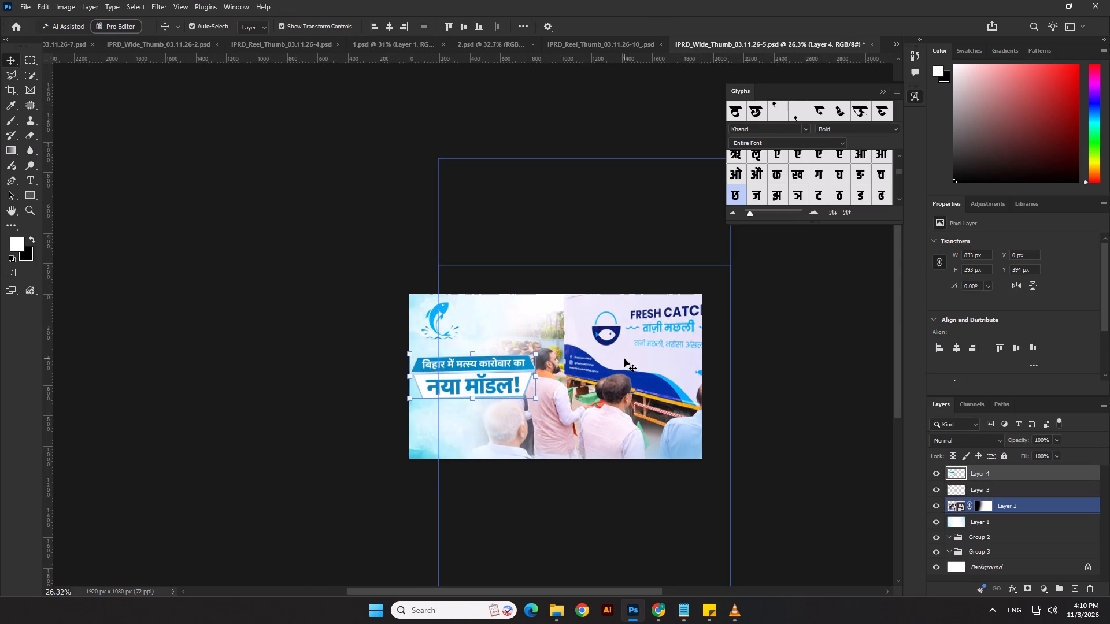
key(shift+Right)
key(shift+Right)
key(shift+Right)
key(shift+Right)
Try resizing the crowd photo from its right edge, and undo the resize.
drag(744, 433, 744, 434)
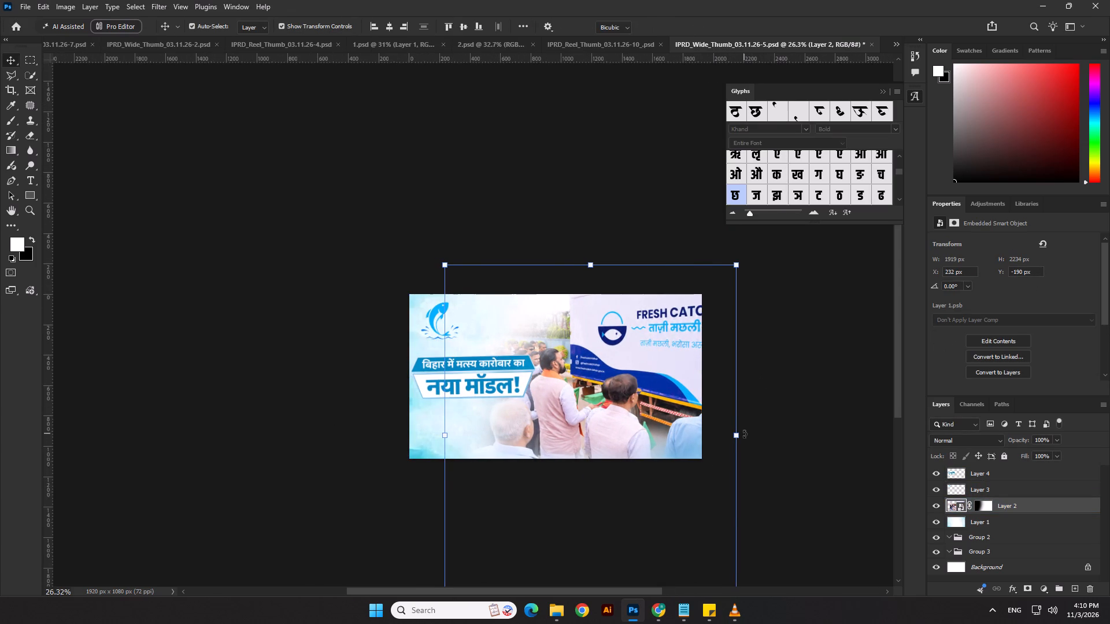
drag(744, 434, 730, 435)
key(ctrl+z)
Shrink the crowd photo to about 79% from its top-right corner and left edge, and adjust its vertical position upward.
drag(739, 265, 718, 283)
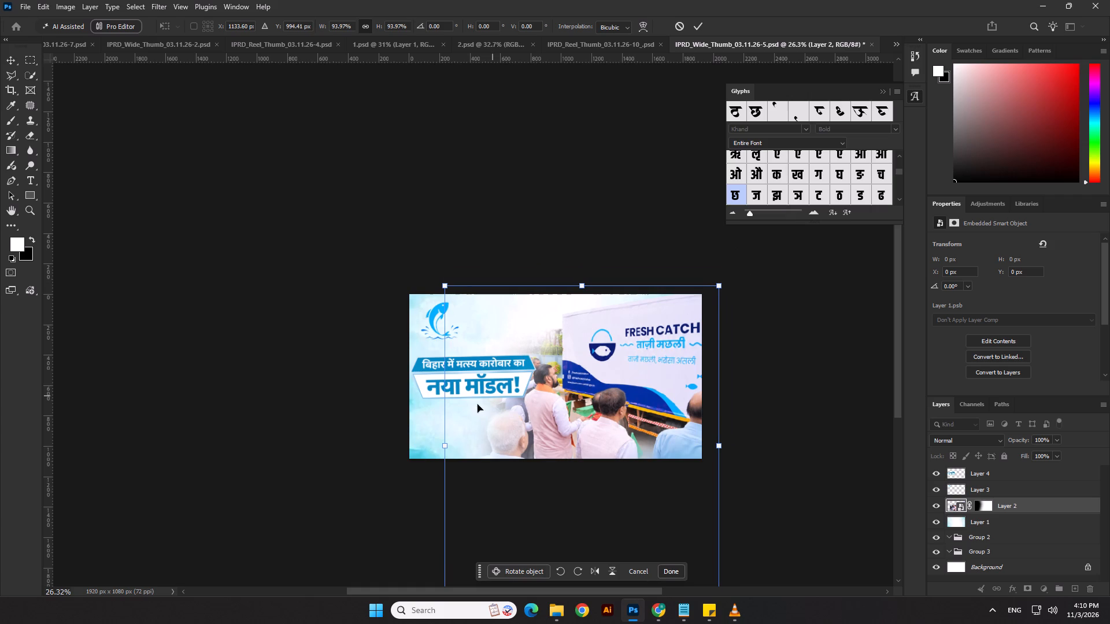
drag(447, 444, 490, 425)
key(shift+Up)
key(shift+Up)
key(shift+Up)
key(shift+Up)
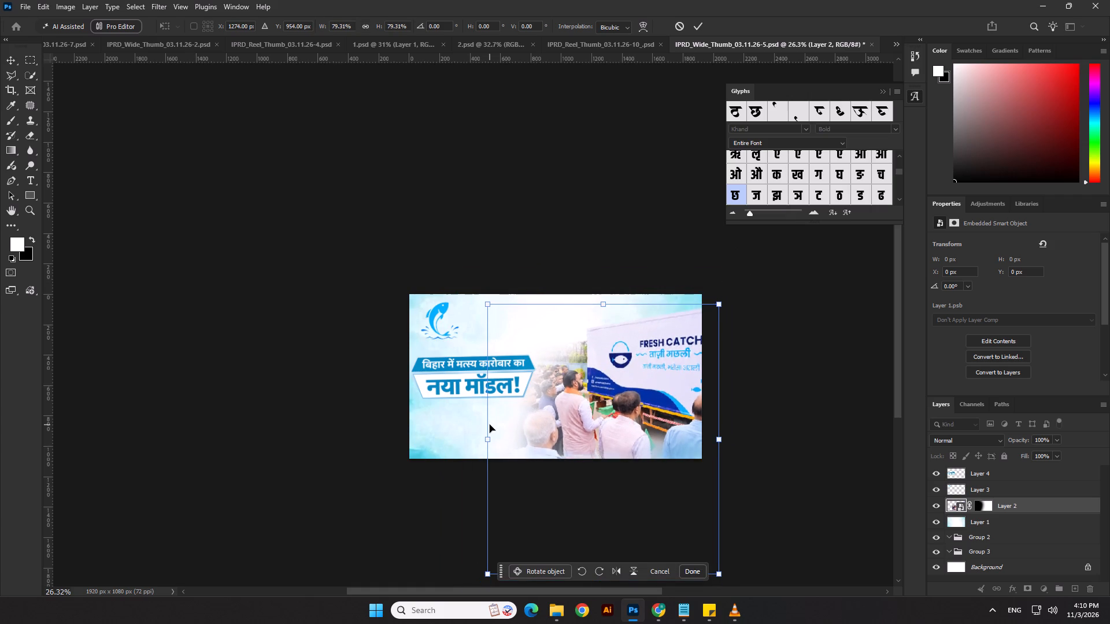
key(shift+Up)
key(shift+Up)
key(shift+Up)
key(shift+Down)
key(shift+Down)
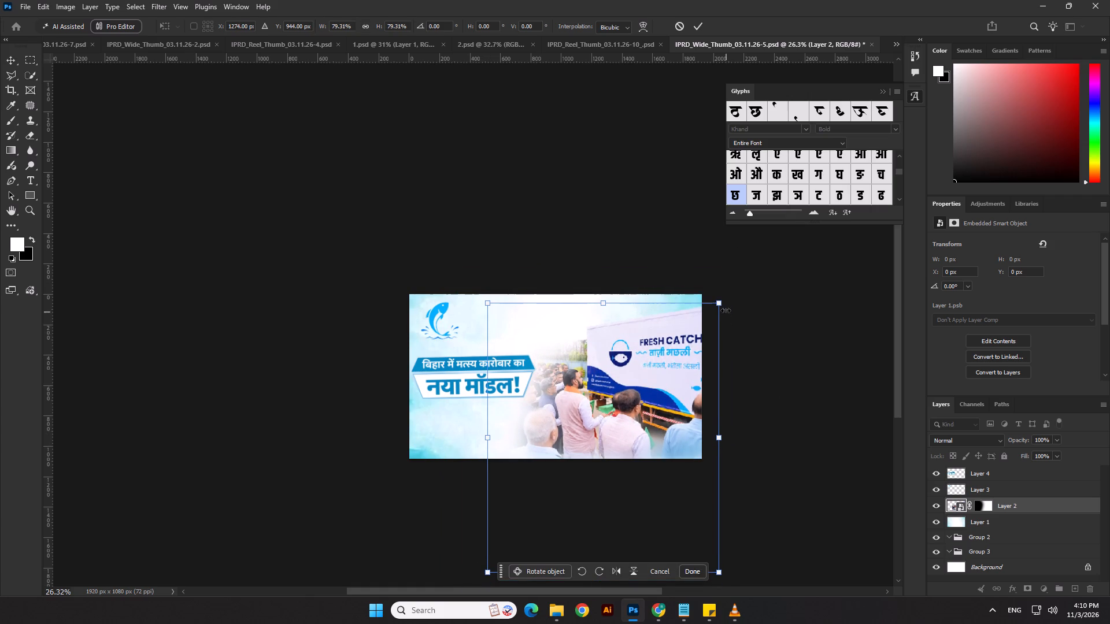
key(shift+Up)
key(shift+Up)
key(shift+Up)
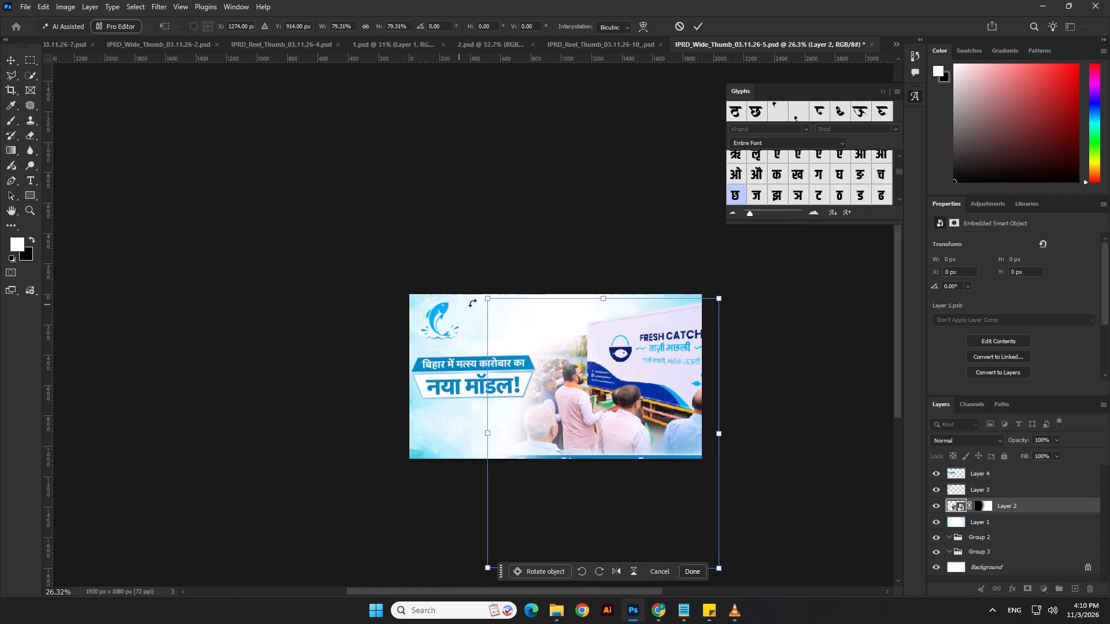
key(shift+Up)
Enlarge the crowd photo slightly to about 81% of its starting size, nudge it 60 px down and apply the transform.
drag(488, 298, 480, 295)
key(shift+Down)
key(shift+Down)
key(shift+Down)
key(shift+Down)
key(shift+Down)
key(shift+Down)
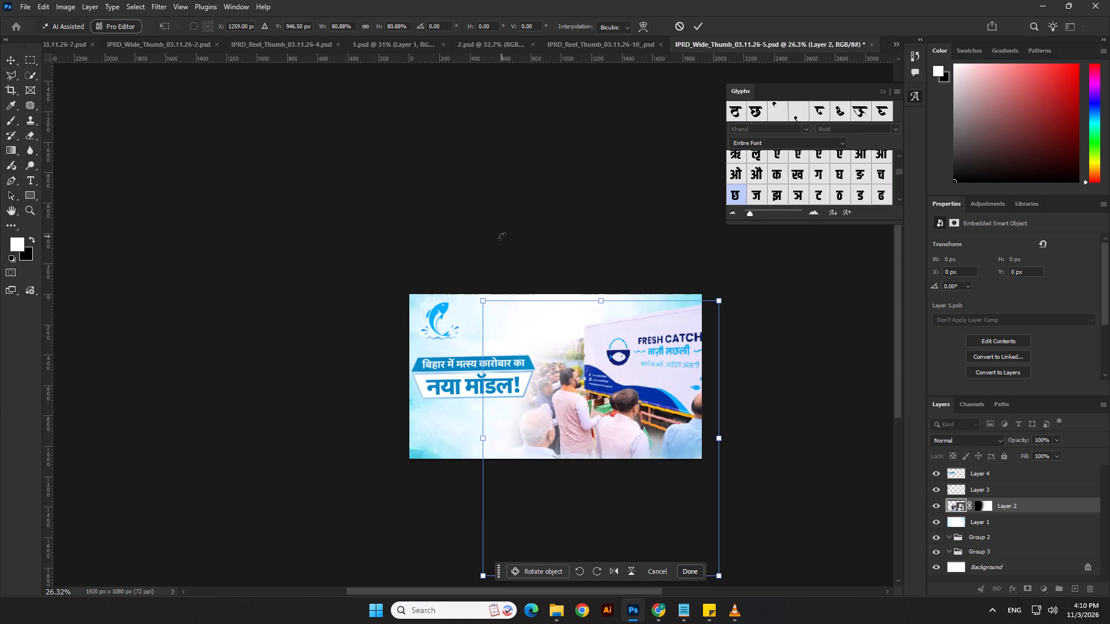
key(Return)
Position the headline banner just below the fish icon and enlarge it to about 945 × 332 px, at X 15, Y 331 px.
click(510, 228)
scroll(500, 370, up, 3)
click(518, 365)
drag(511, 364, 548, 346)
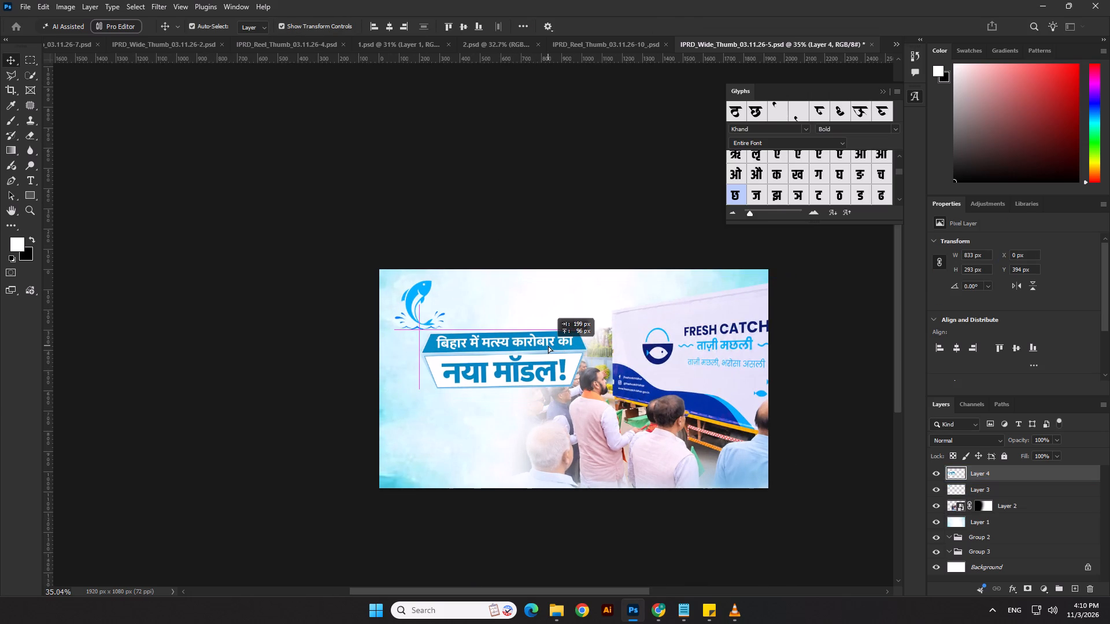
drag(548, 346, 541, 351)
drag(407, 398, 395, 413)
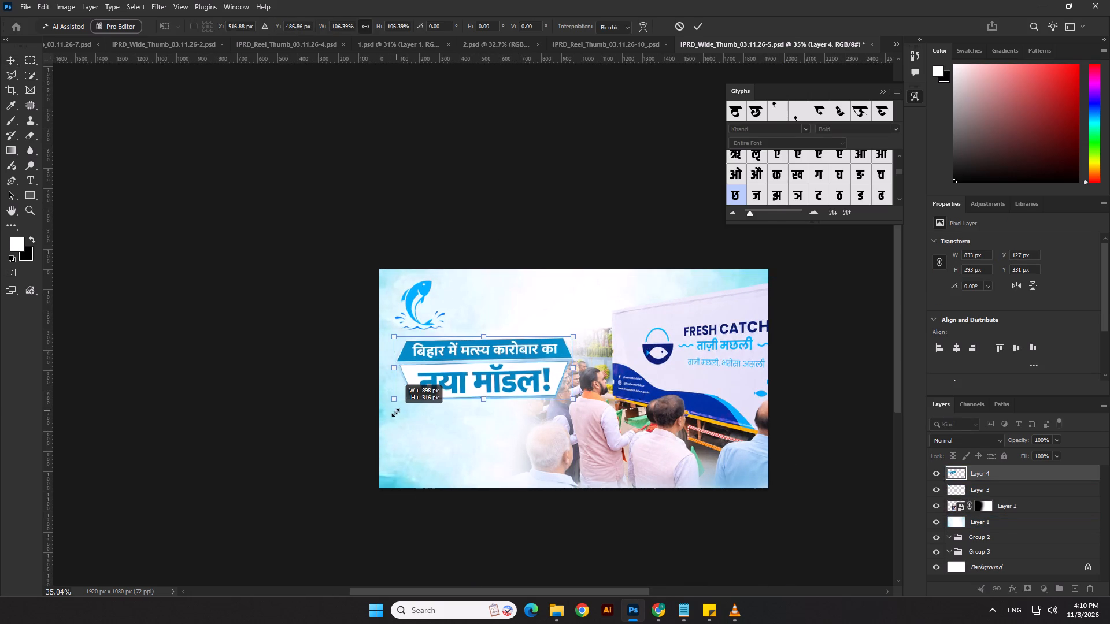
drag(395, 413, 389, 419)
key(Return)
Erase the leftover light-blue background around the headline banner with the Magic Eraser, between the two strips and beside the lower strip.
scroll(495, 403, up, 3)
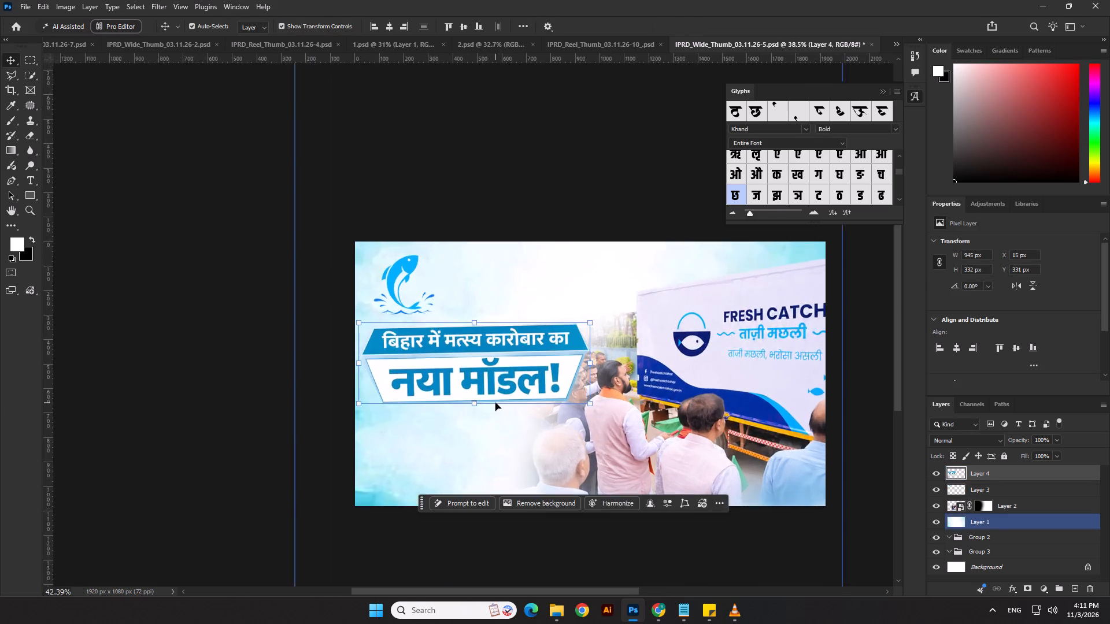
scroll(495, 403, up, 7)
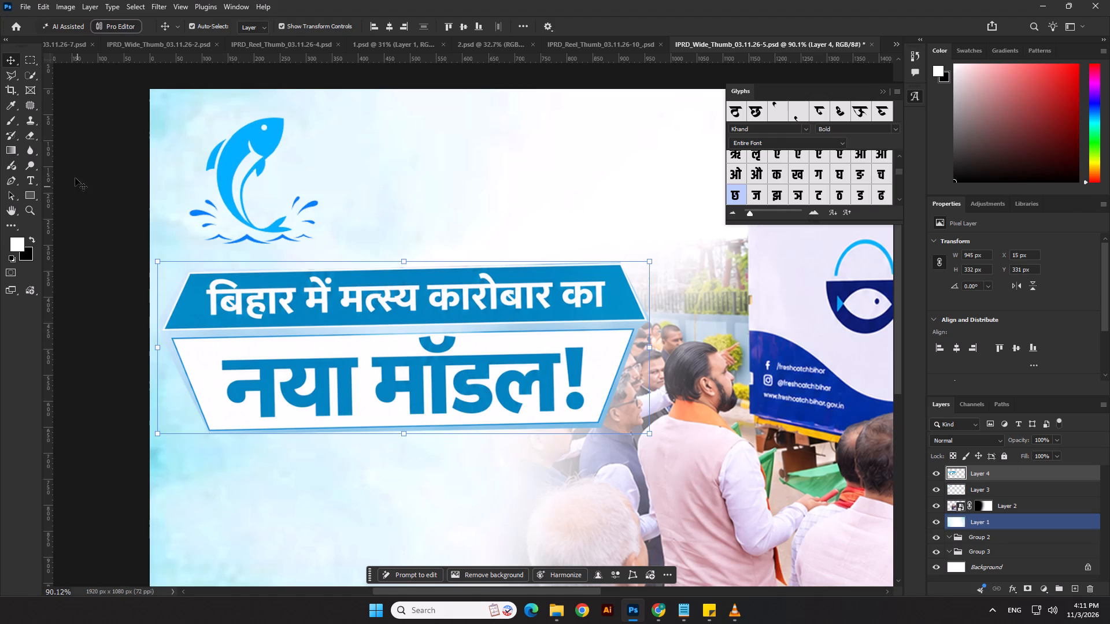
right_click(33, 136)
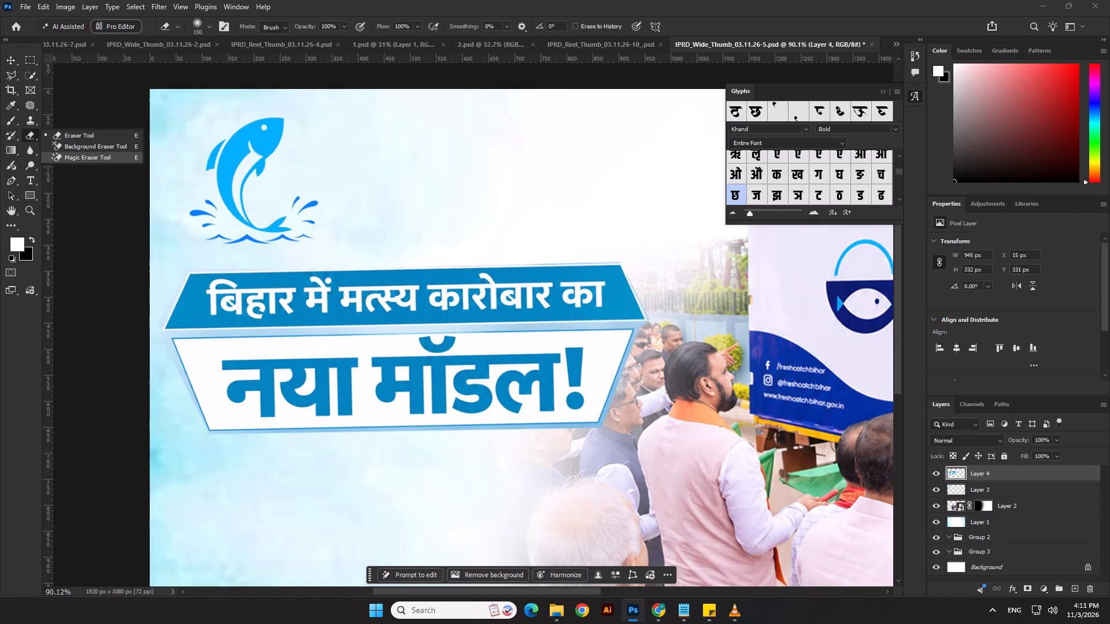
click(65, 159)
click(207, 334)
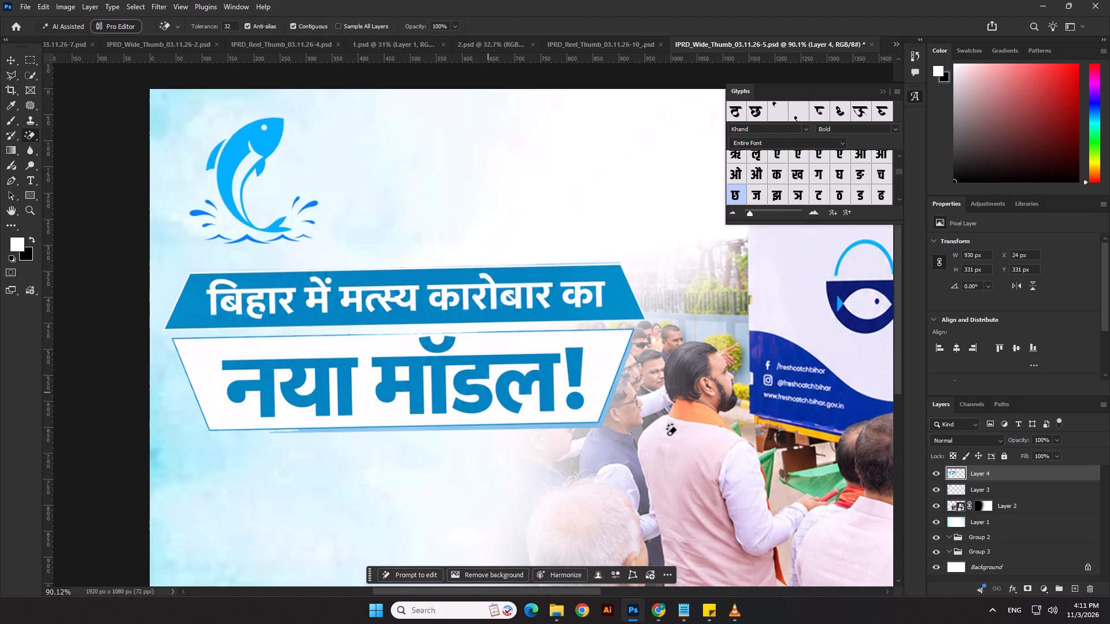
click(609, 399)
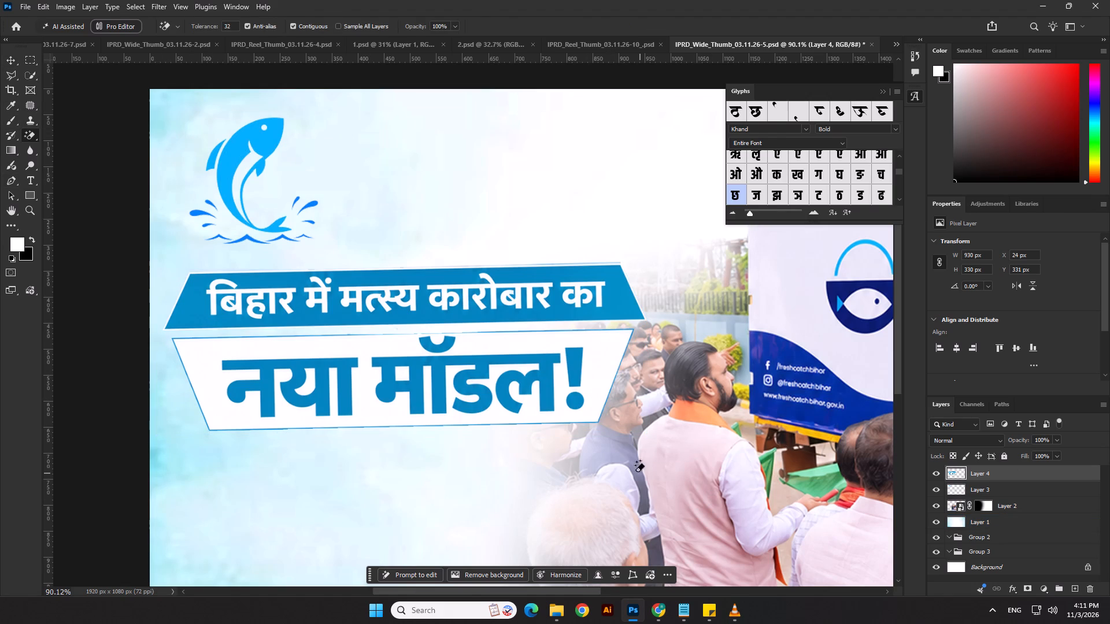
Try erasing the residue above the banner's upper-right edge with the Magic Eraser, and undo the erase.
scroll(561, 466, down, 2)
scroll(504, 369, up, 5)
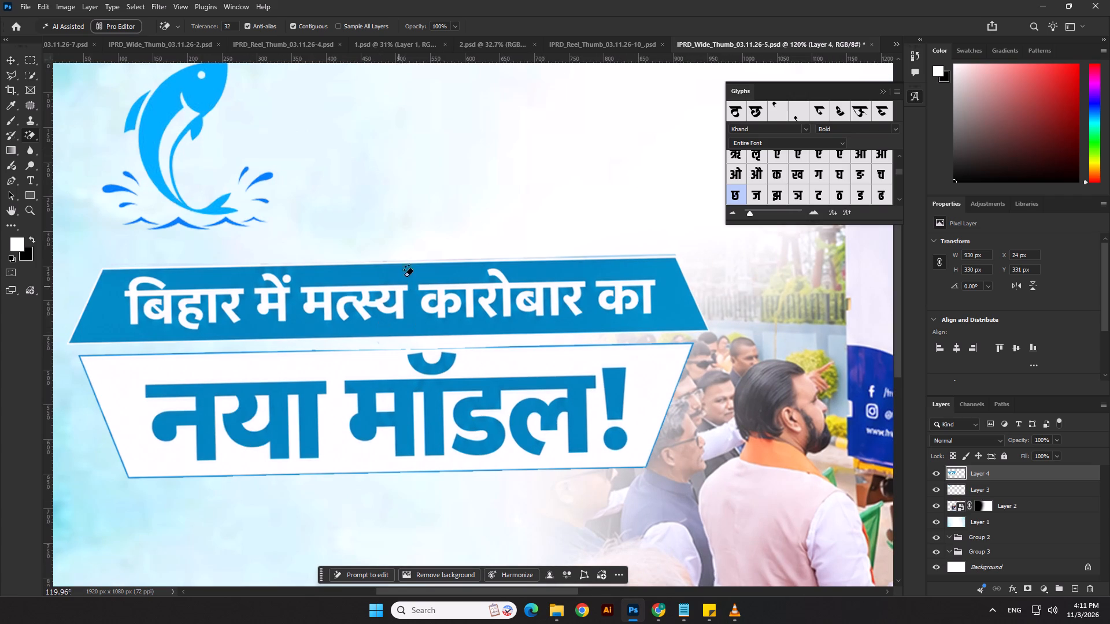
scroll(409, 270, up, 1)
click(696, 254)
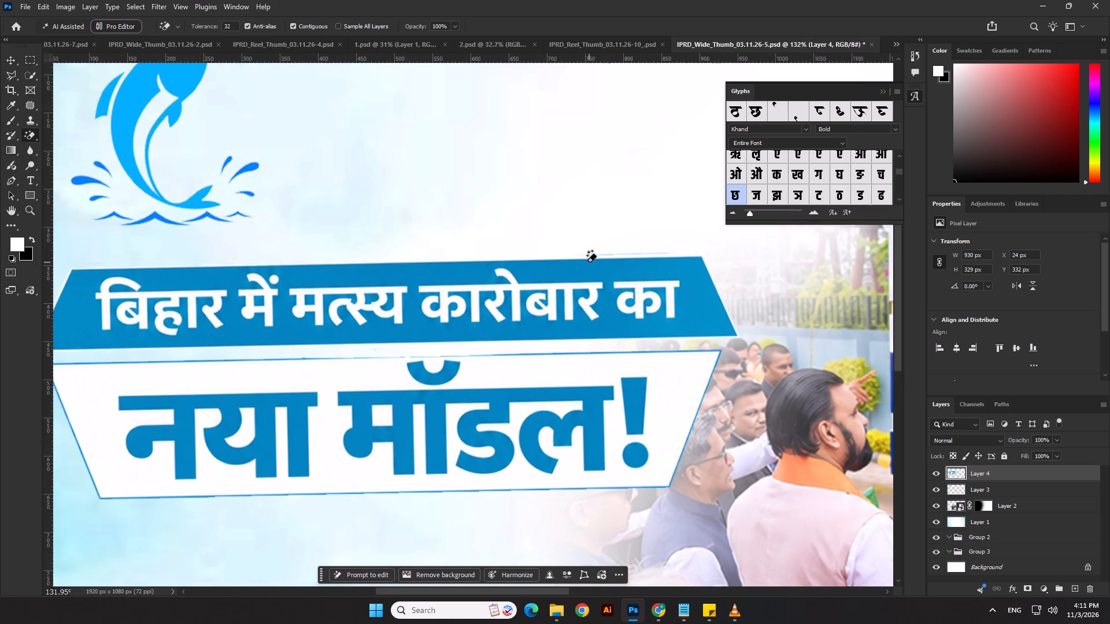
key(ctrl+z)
Examine the cleaned headline banner edges and how the banner sits in the whole thumbnail layout.
ctrl+scroll(554, 260, down, 4)
scroll(184, 307, down, 5)
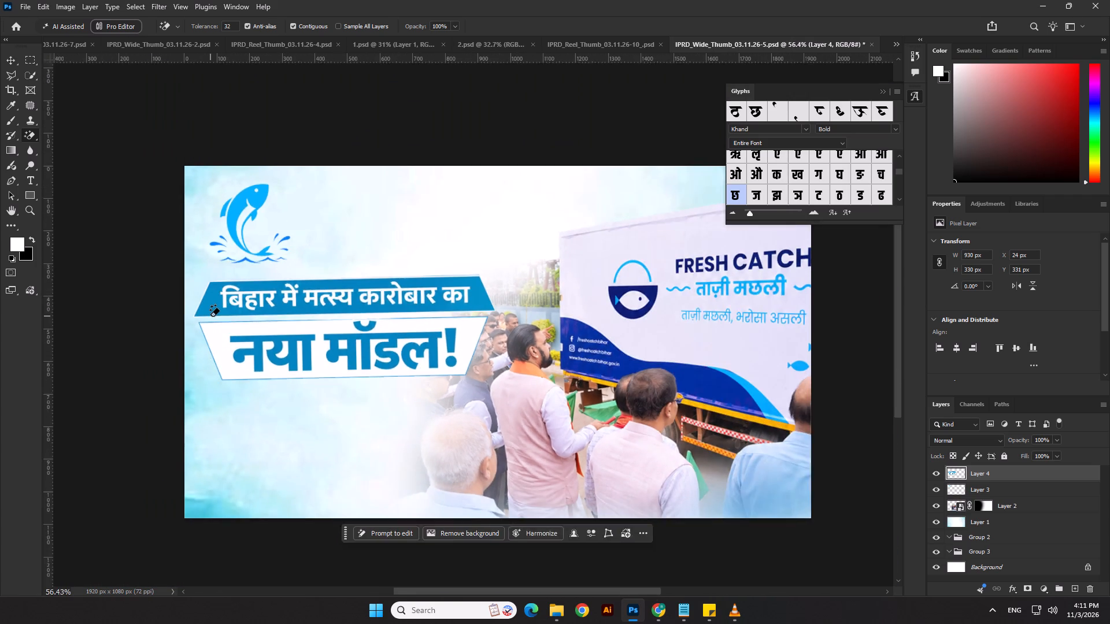
scroll(210, 316, down, 2)
scroll(210, 316, up, 1)
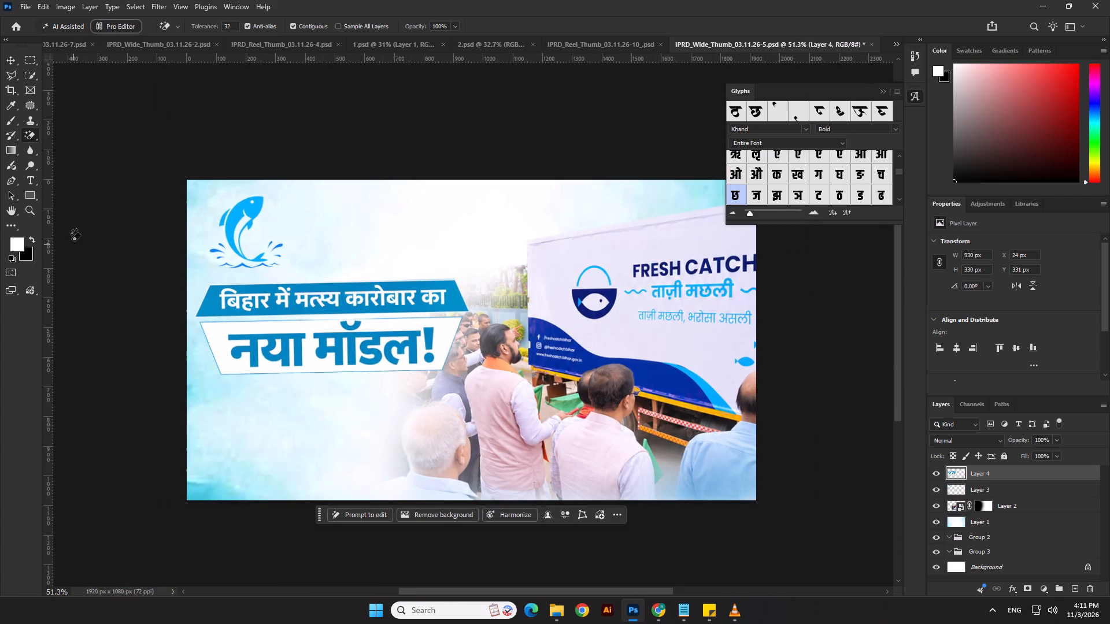
click(11, 64)
click(131, 94)
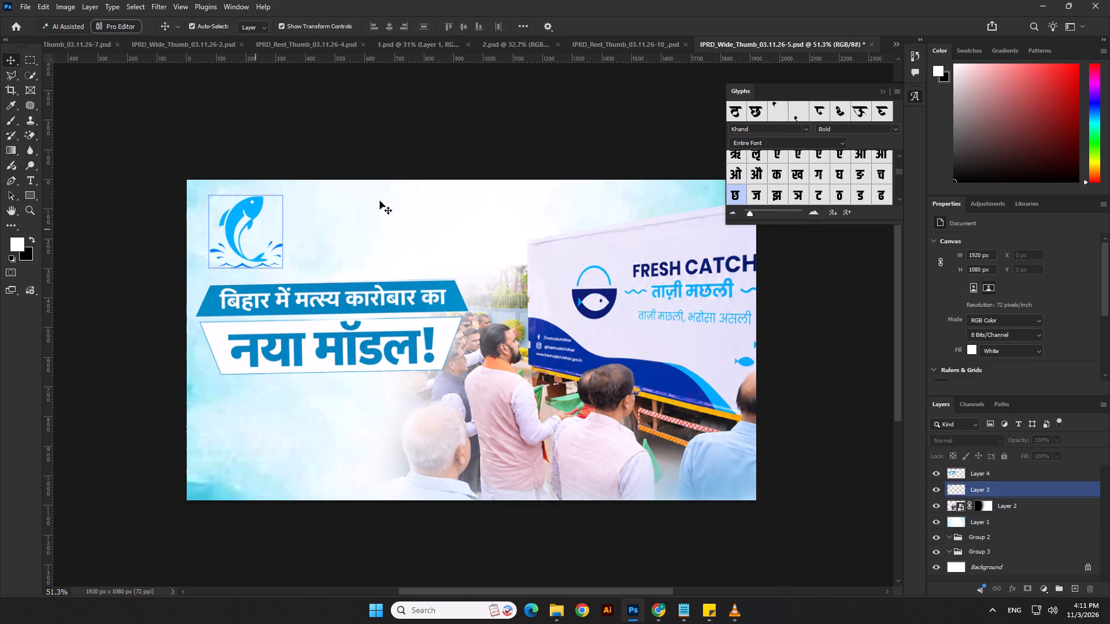
click(456, 154)
click(434, 288)
scroll(479, 296, down, 5)
scroll(479, 296, up, 1)
scroll(479, 296, down, 3)
click(478, 177)
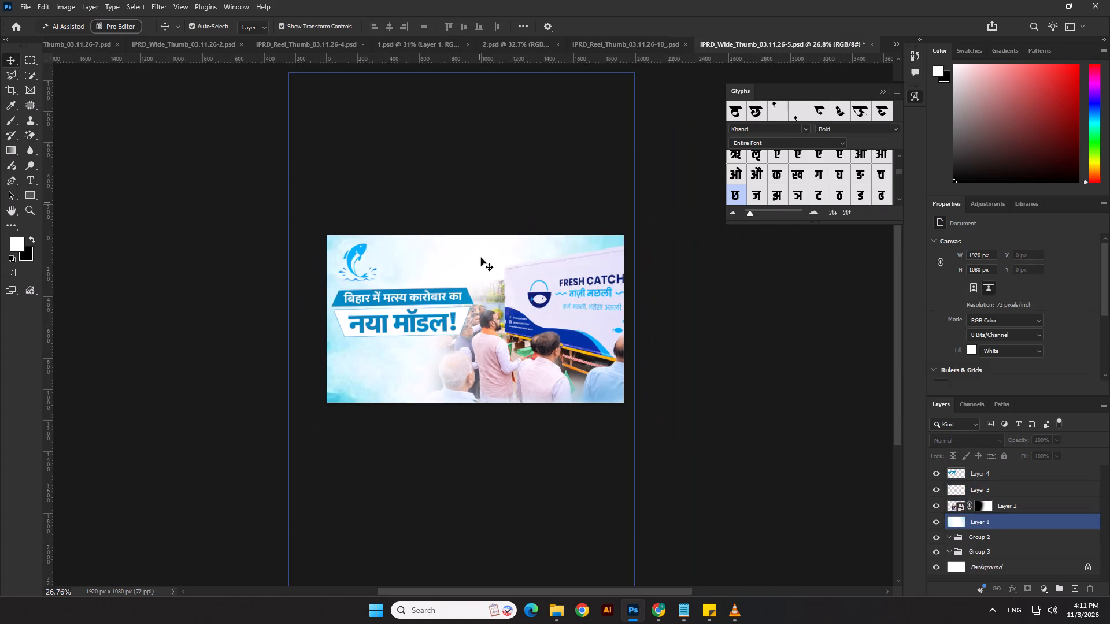
Draw a white rectangle over the headline banner's upper blue strip and extend it vertically to about 883 × 117 px.
click(449, 325)
scroll(446, 326, up, 7)
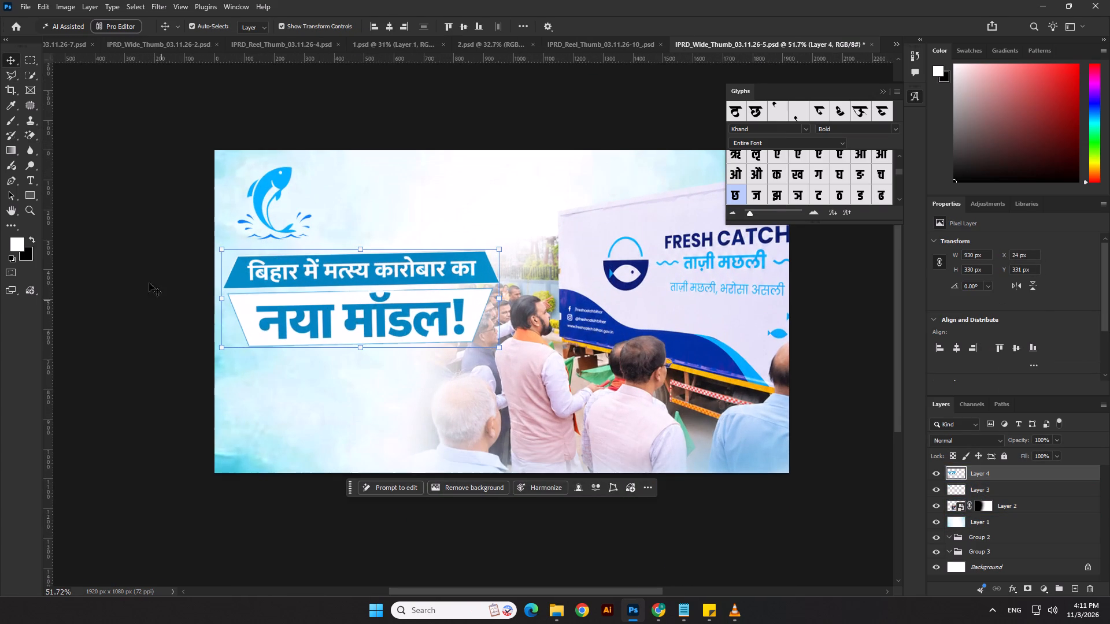
click(34, 198)
scroll(294, 253, up, 4)
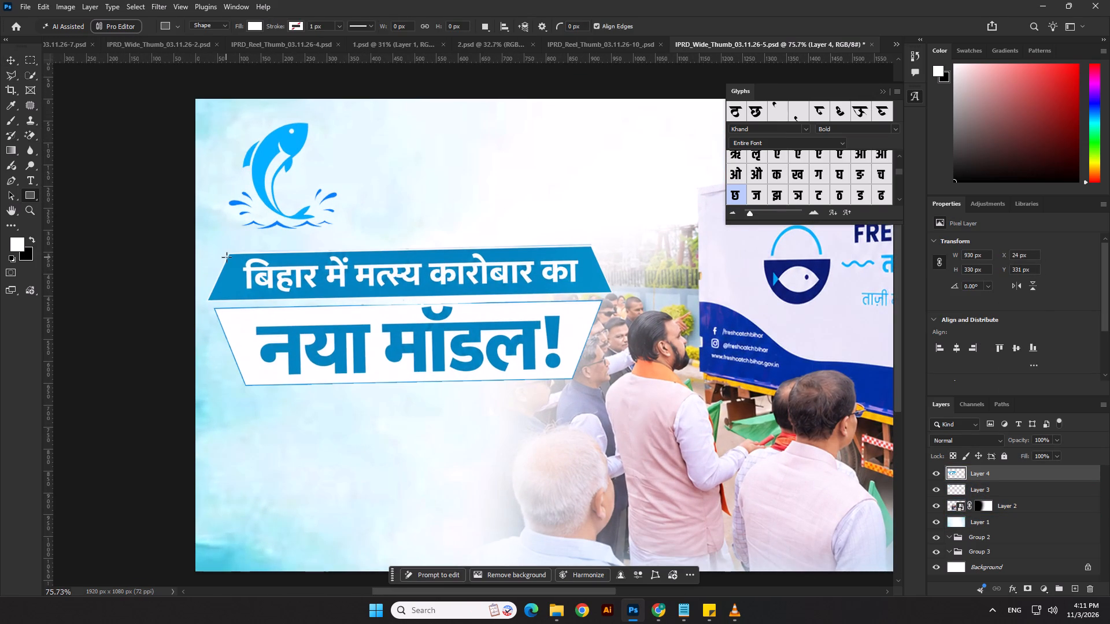
drag(228, 256, 614, 291)
scroll(500, 261, up, 4)
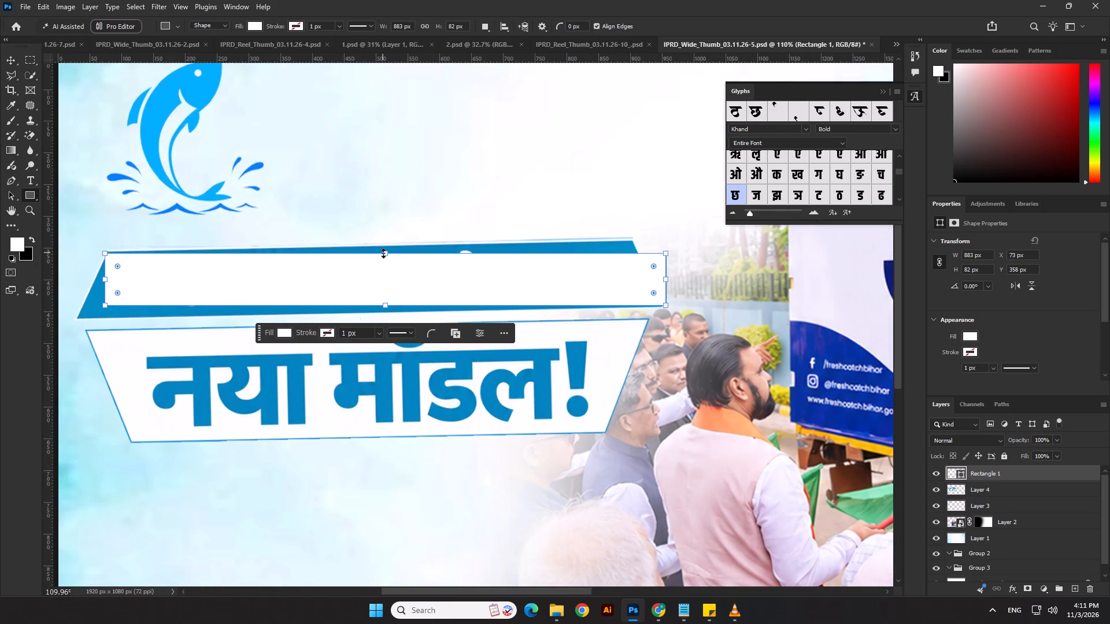
drag(383, 253, 384, 242)
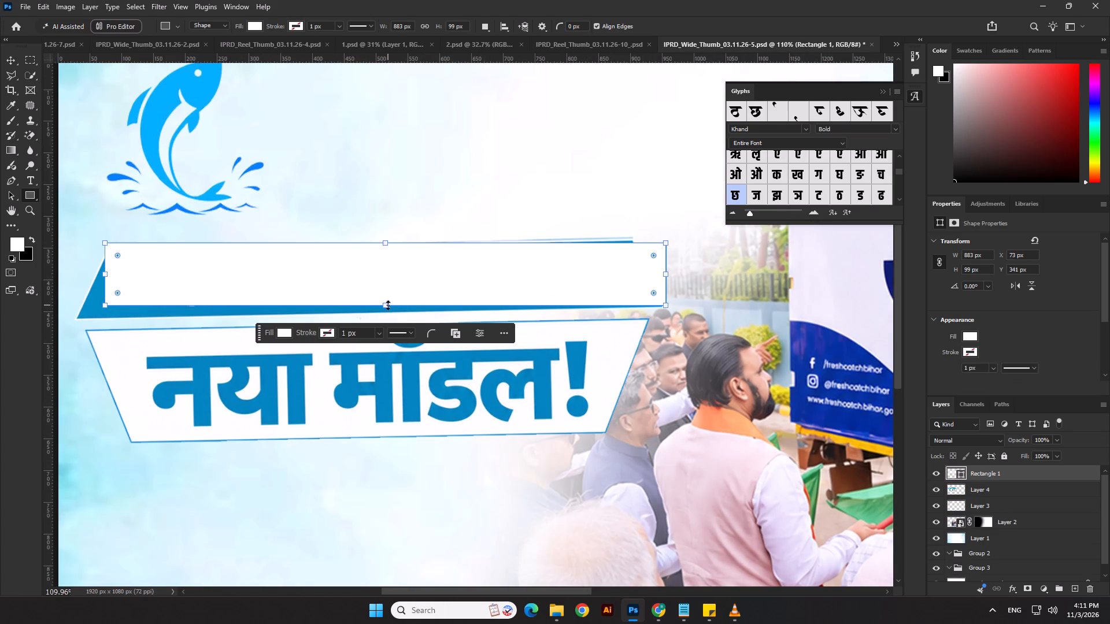
drag(388, 305, 387, 317)
Pull the rectangle's lower-left corner out to the blue strip's slanted tip, about 930 px wide overall, and convert it to a regular path.
ctrl+drag(106, 317, 97, 318)
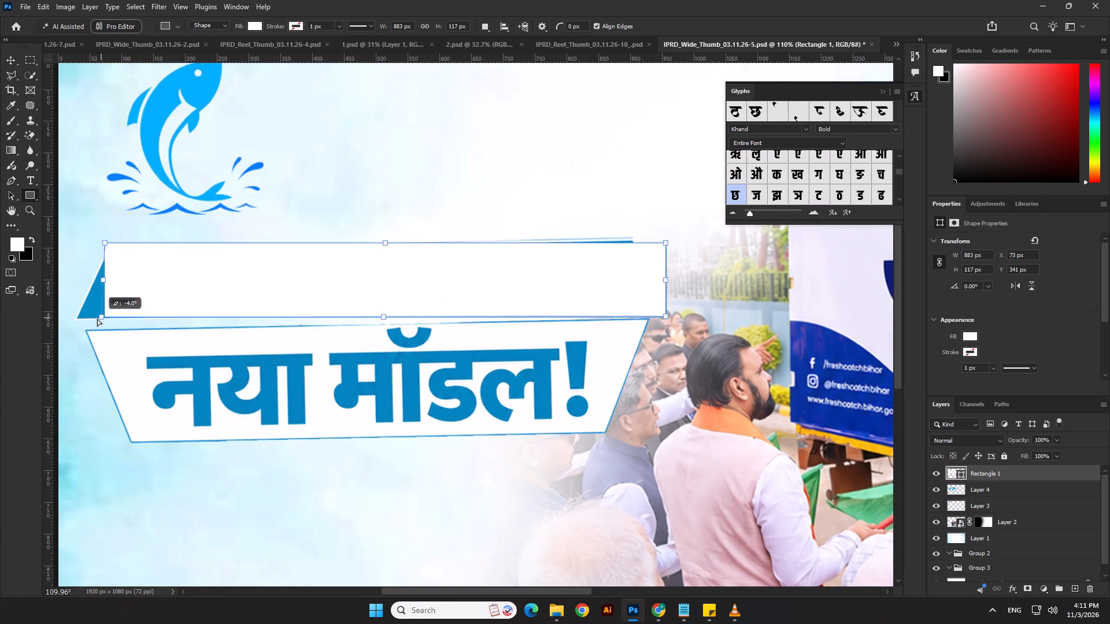
ctrl+drag(97, 318, 76, 319)
scroll(90, 257, up, 2)
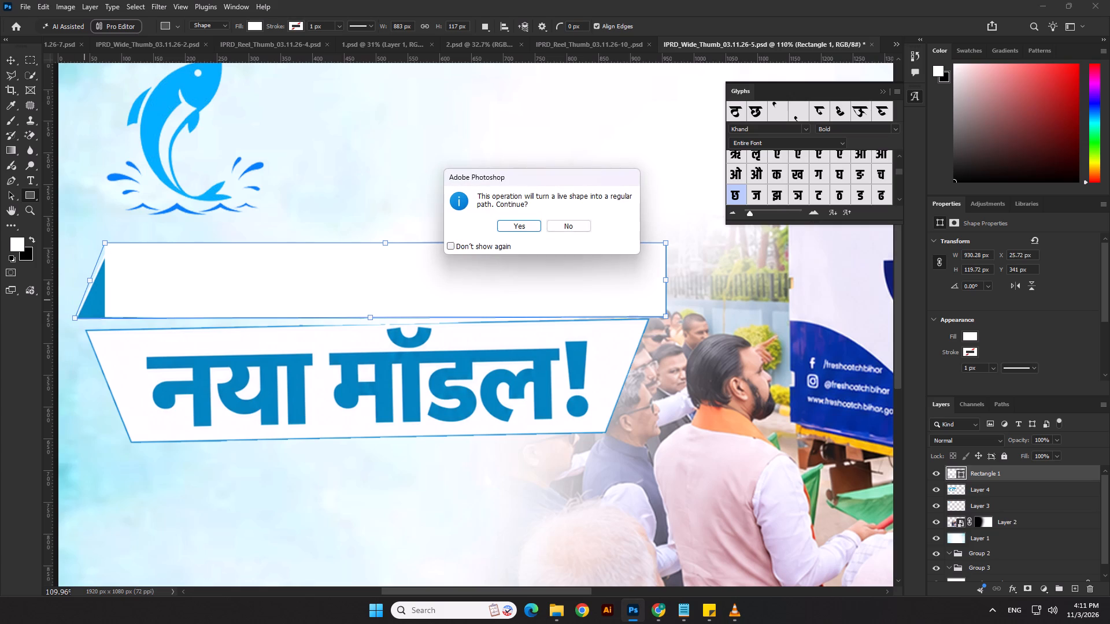
click(509, 228)
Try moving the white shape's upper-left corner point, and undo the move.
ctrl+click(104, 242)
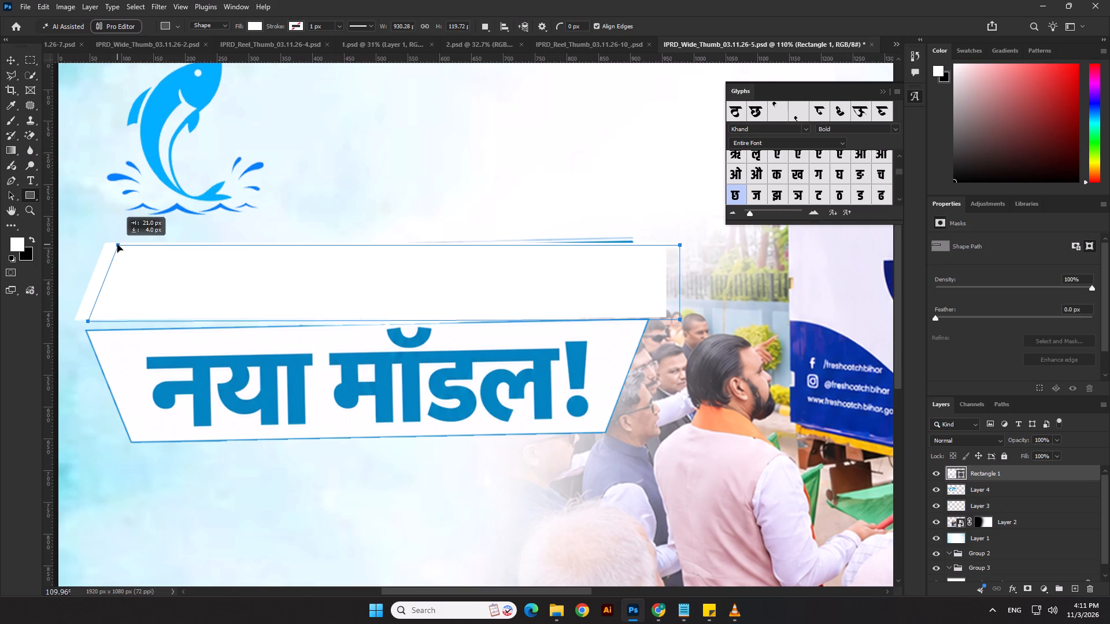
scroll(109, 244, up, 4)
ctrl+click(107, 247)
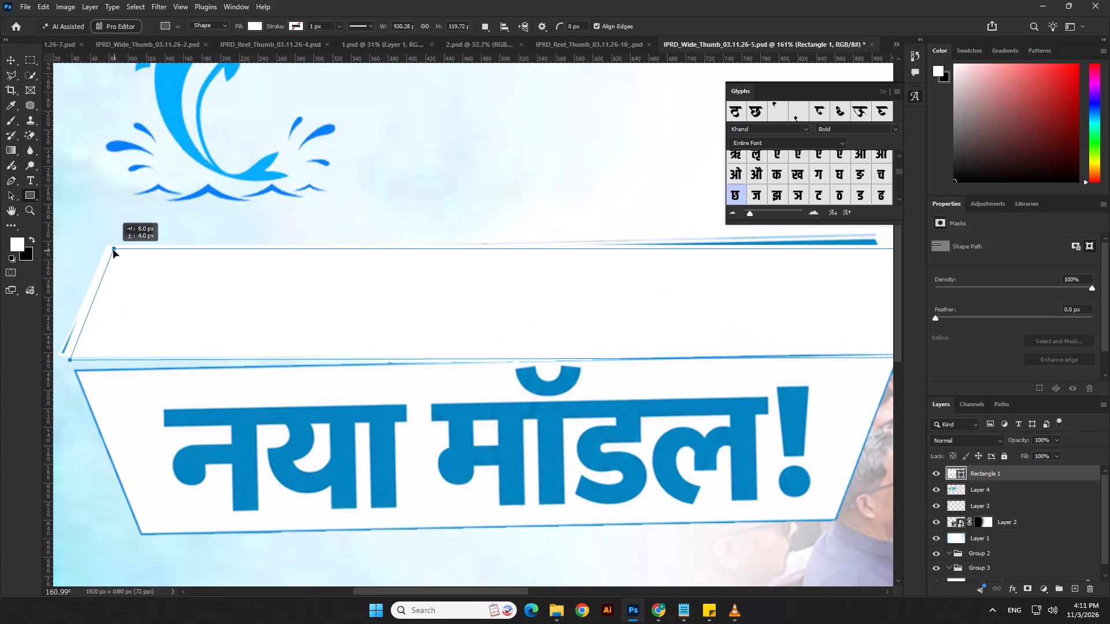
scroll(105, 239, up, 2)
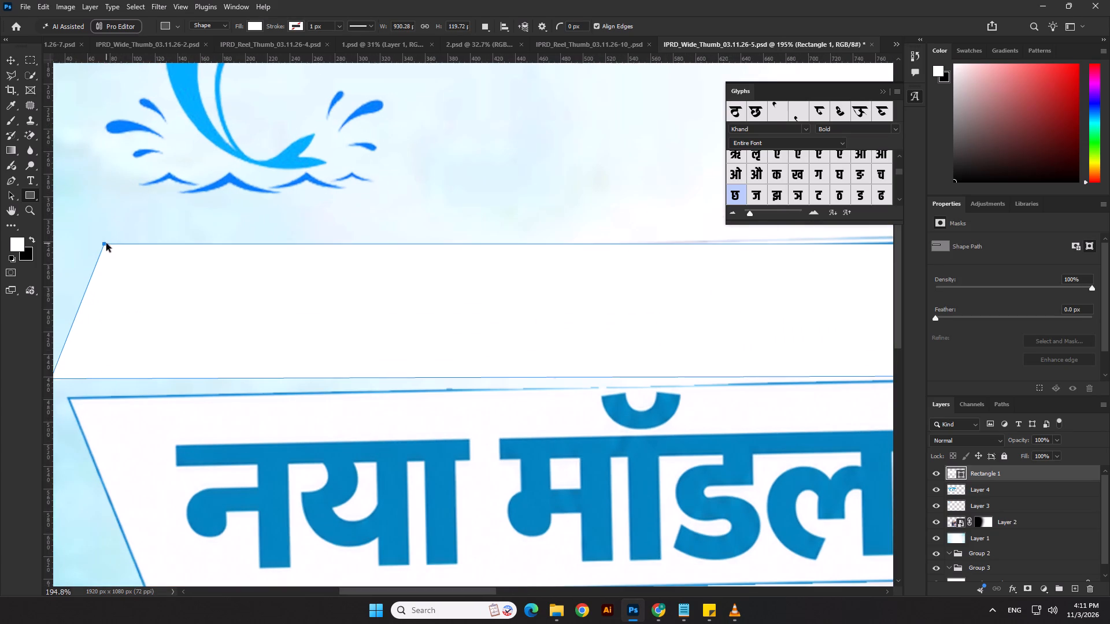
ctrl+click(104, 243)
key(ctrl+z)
Narrow the white shape to about 96% width, skew its right-hand corners to match the blue strip's slanted end, and apply the transform.
click(6, 59)
scroll(98, 241, down, 9)
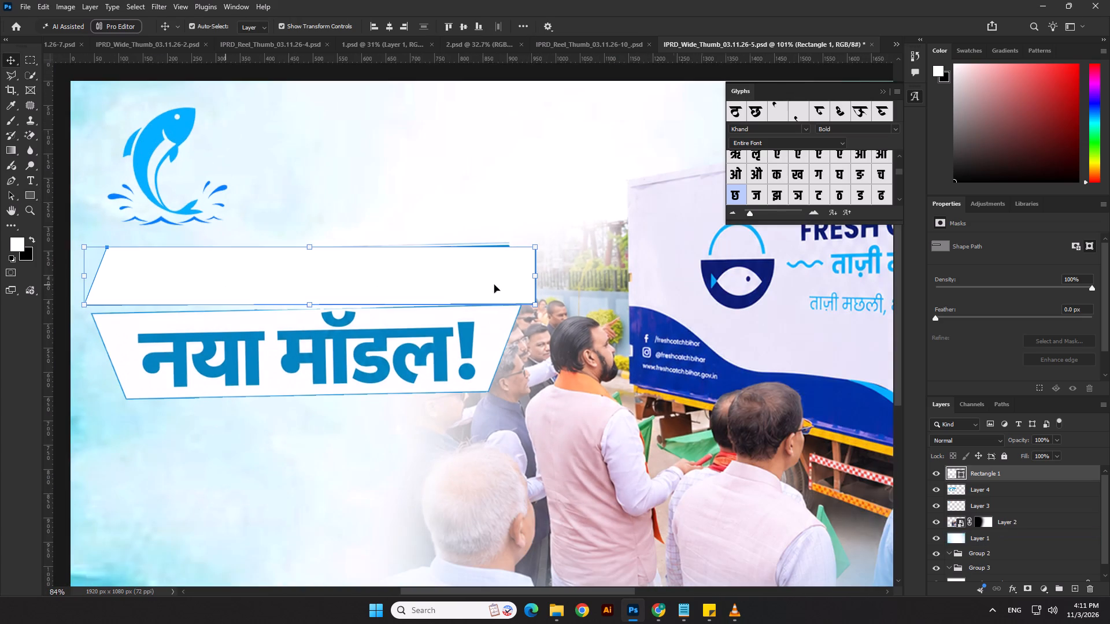
shift+drag(538, 278, 518, 276)
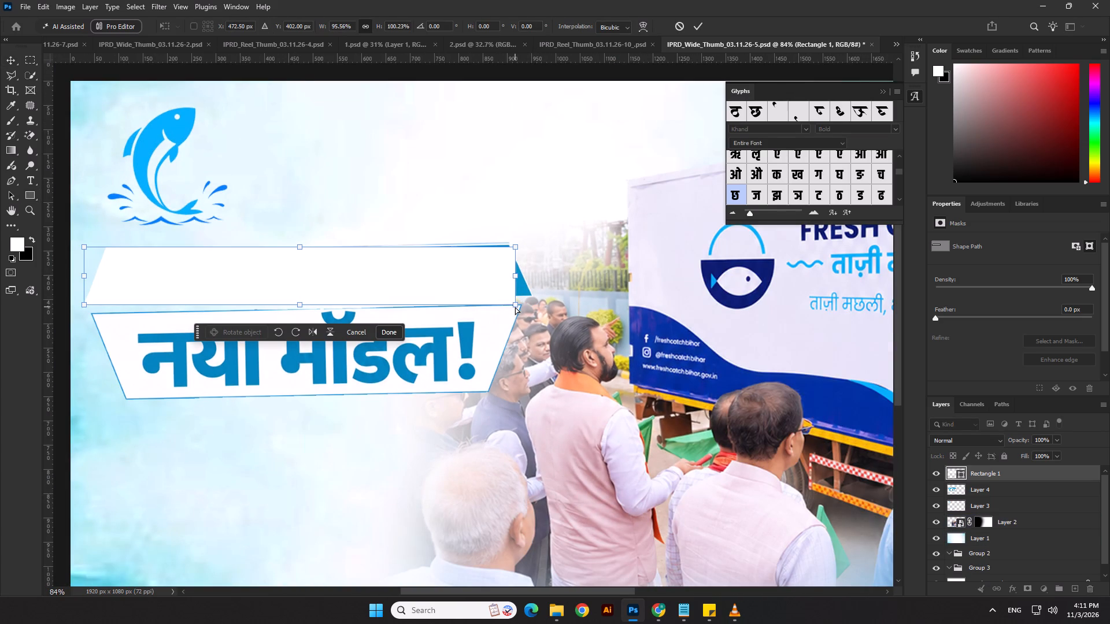
ctrl+drag(516, 305, 533, 297)
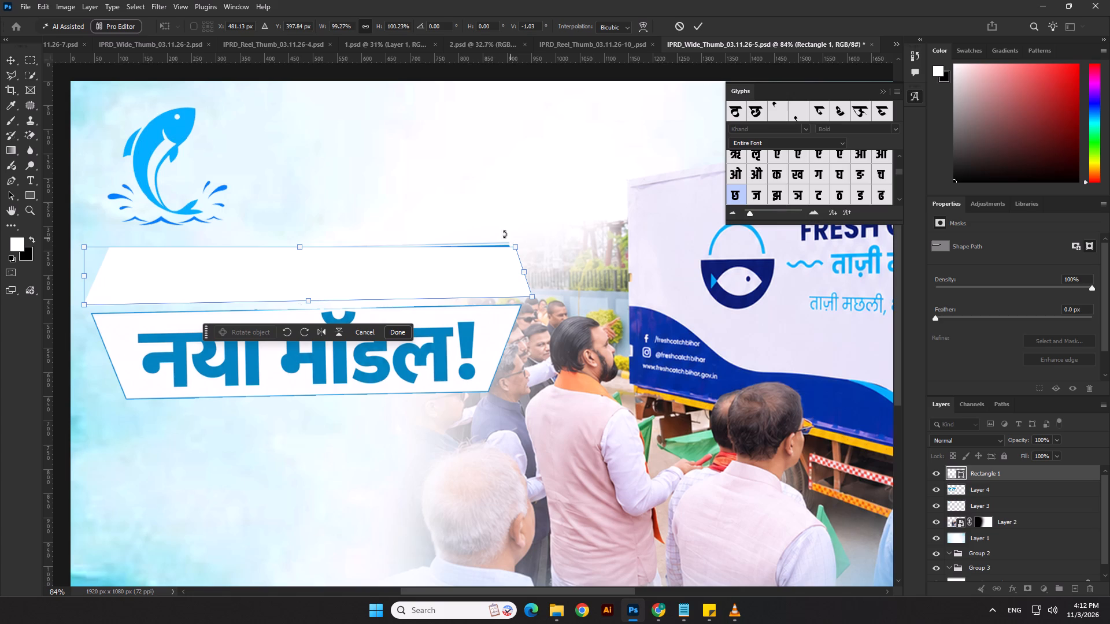
scroll(518, 244, up, 6)
ctrl+drag(516, 248, 505, 240)
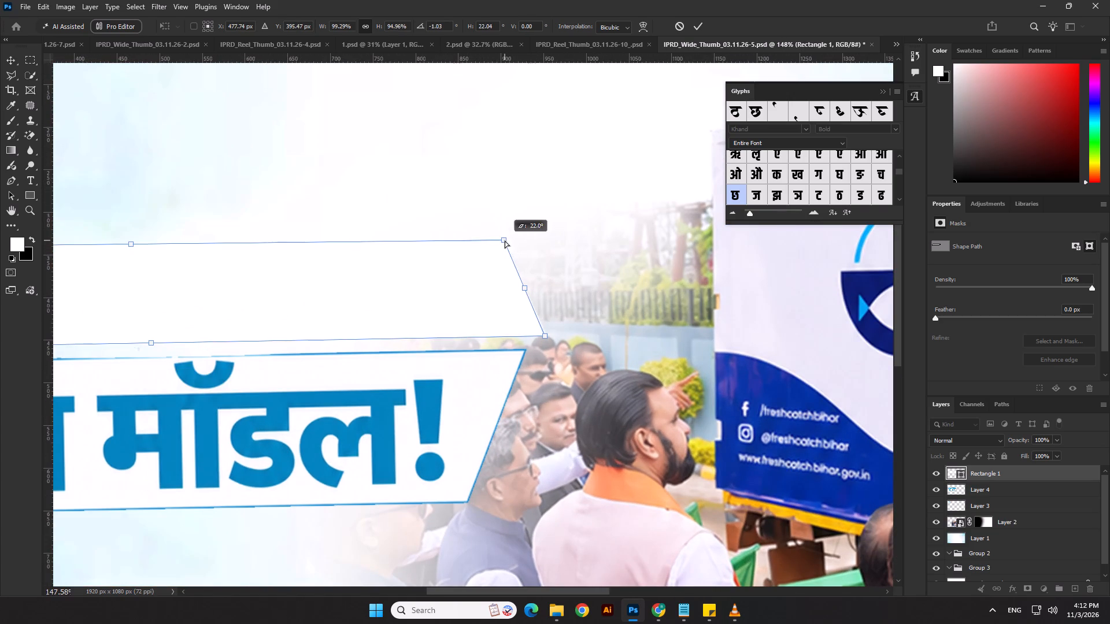
ctrl+drag(505, 240, 505, 239)
scroll(593, 234, down, 10)
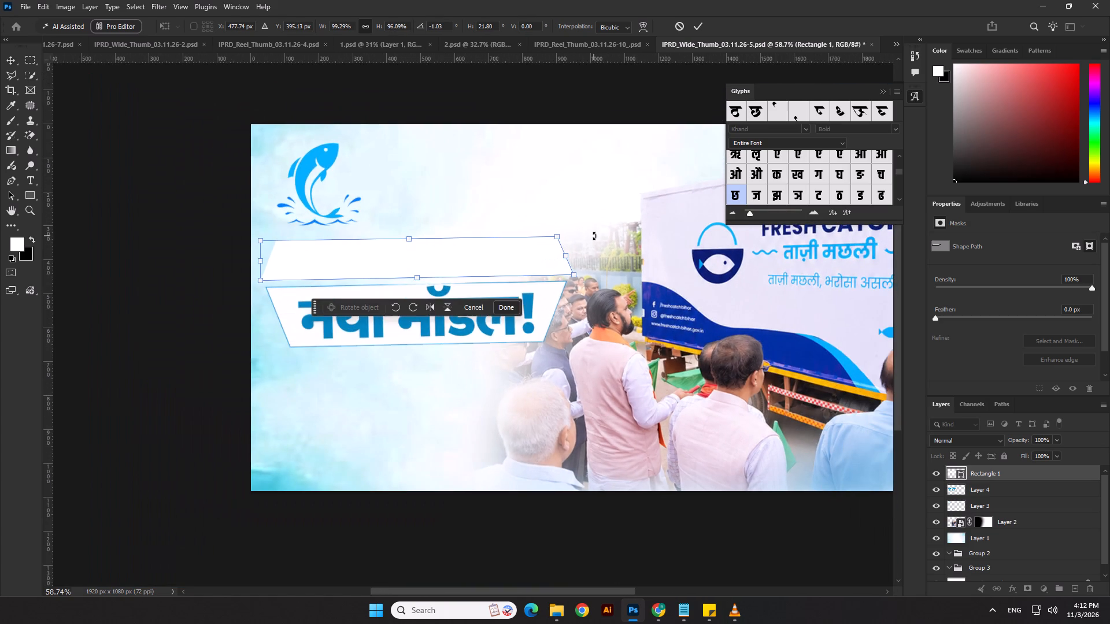
key(Return)
Move the white shape's layer behind the headline banner, directly above the crowd photo layer (Layer 2).
scroll(540, 224, up, 1)
scroll(536, 231, down, 1)
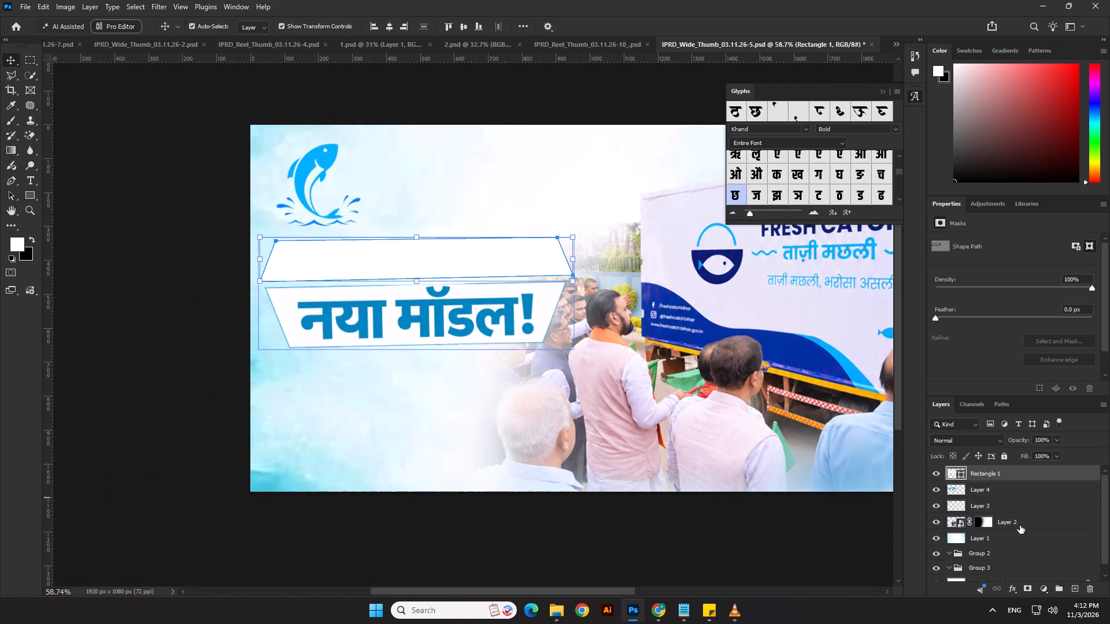
drag(1018, 476, 1009, 543)
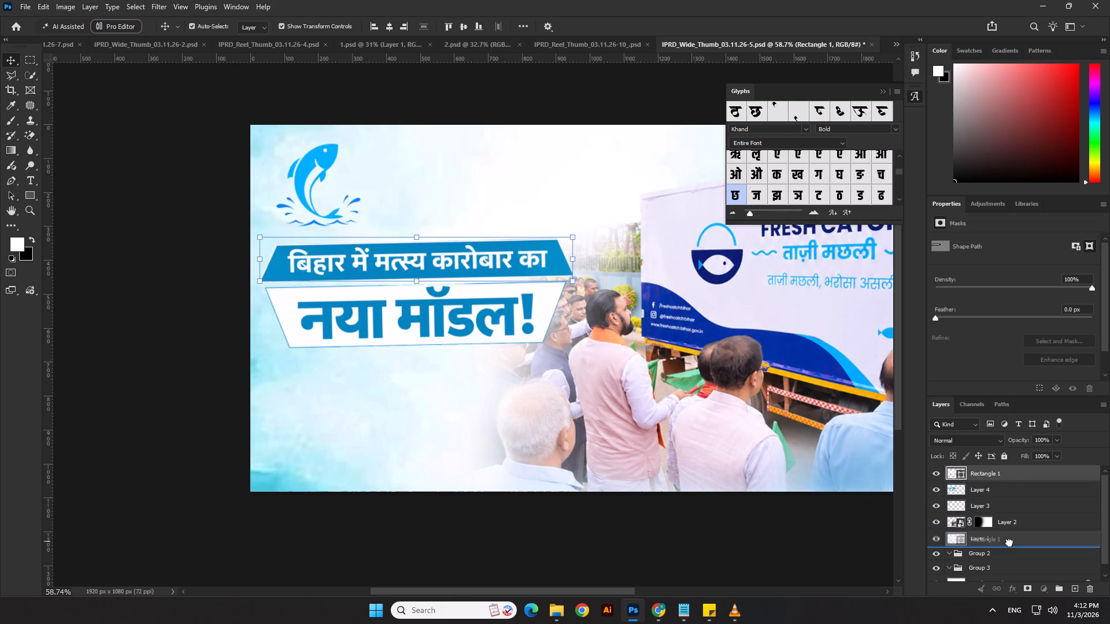
drag(1009, 543, 1010, 518)
Distort the white shape's upper-left, upper-right and lower-right corners to leave a thin white margin along the blue strip's slanted right end, and apply.
scroll(516, 205, up, 6)
scroll(276, 276, up, 1)
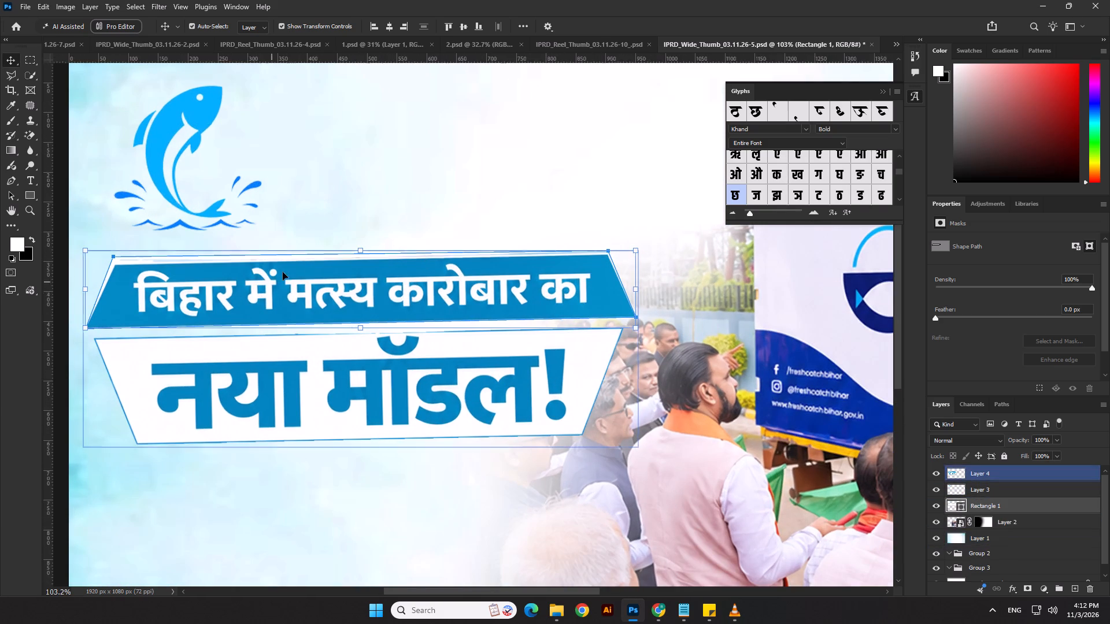
scroll(69, 257, up, 3)
ctrl+drag(65, 245, 76, 254)
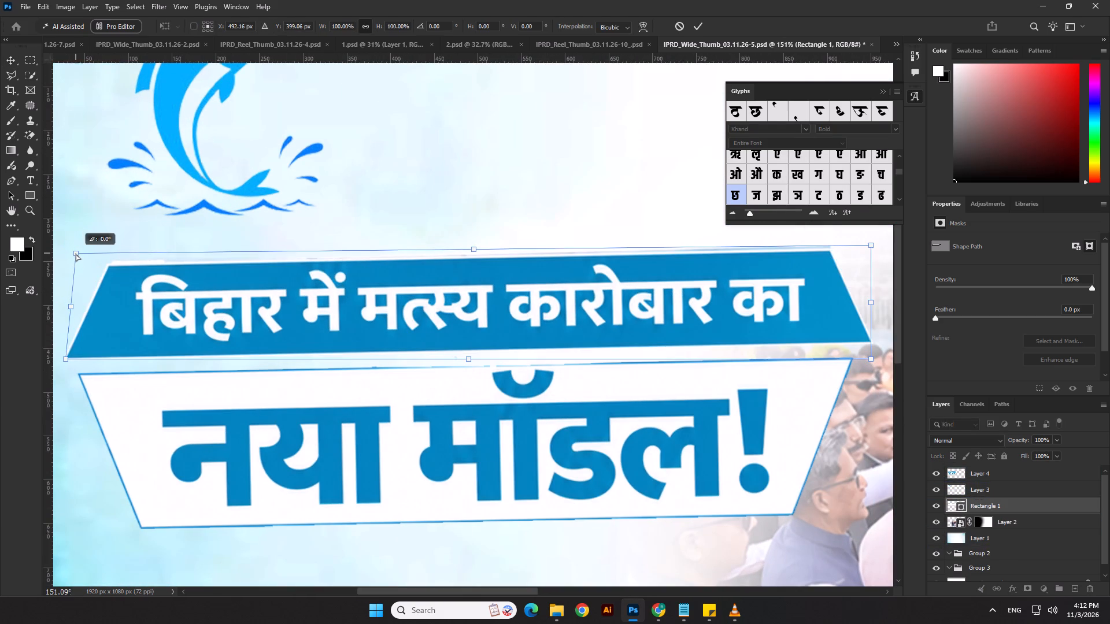
ctrl+drag(76, 254, 71, 255)
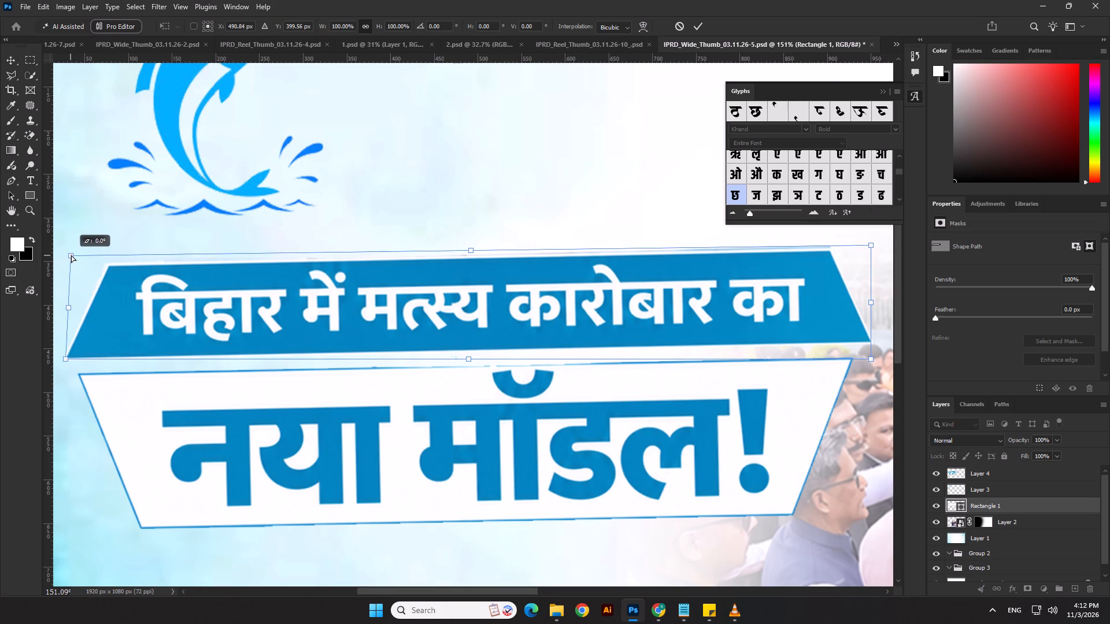
ctrl+drag(71, 255, 72, 254)
scroll(510, 309, down, 2)
scroll(777, 263, up, 2)
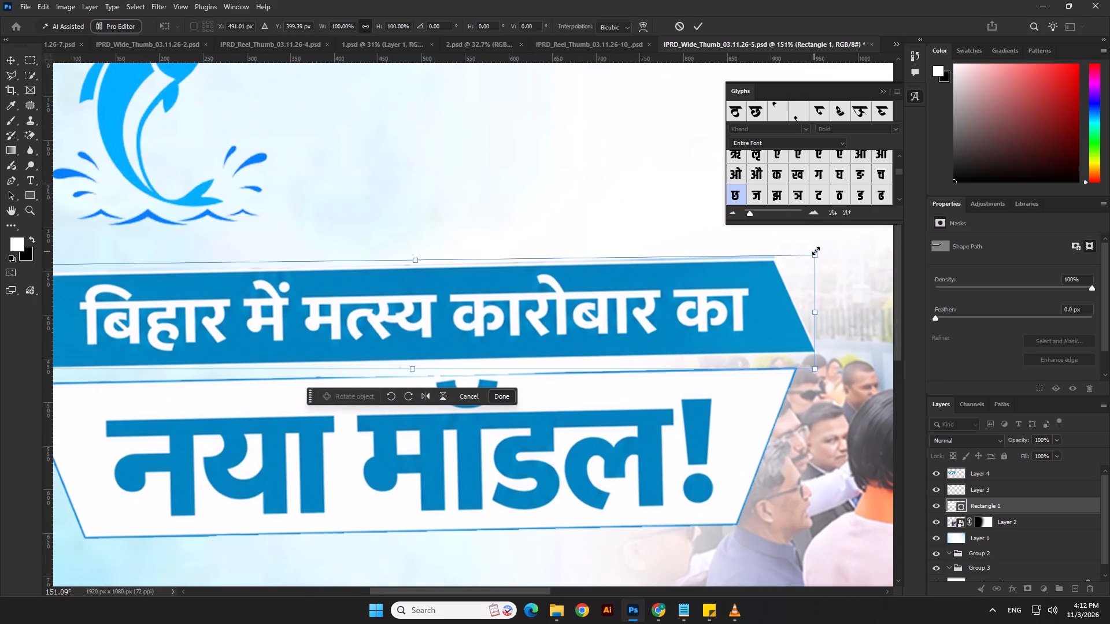
ctrl+drag(816, 251, 776, 236)
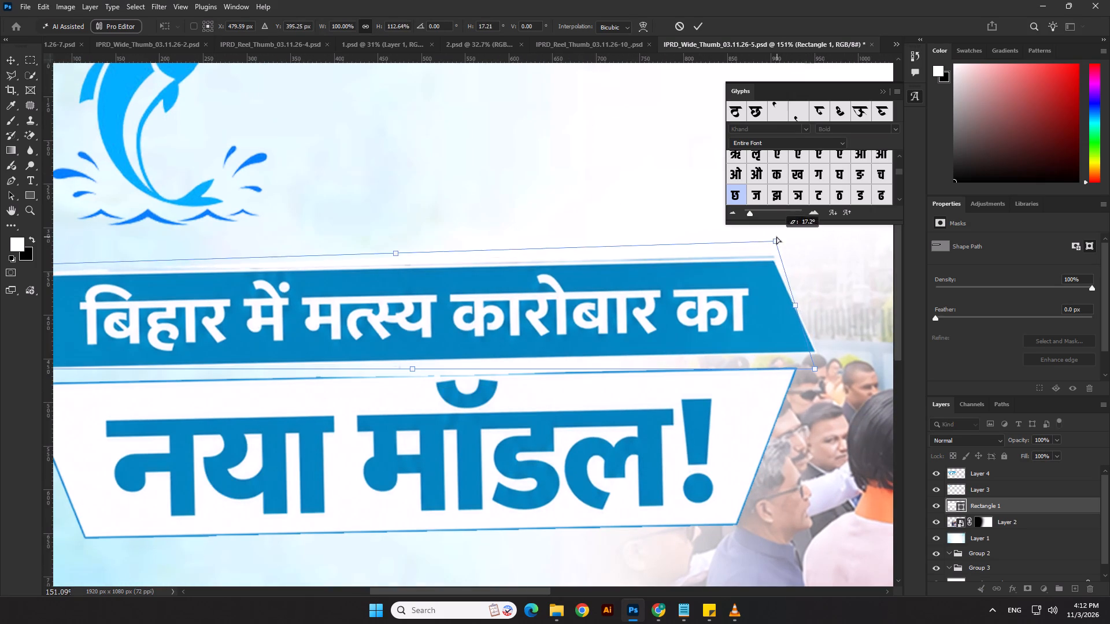
ctrl+drag(776, 236, 780, 250)
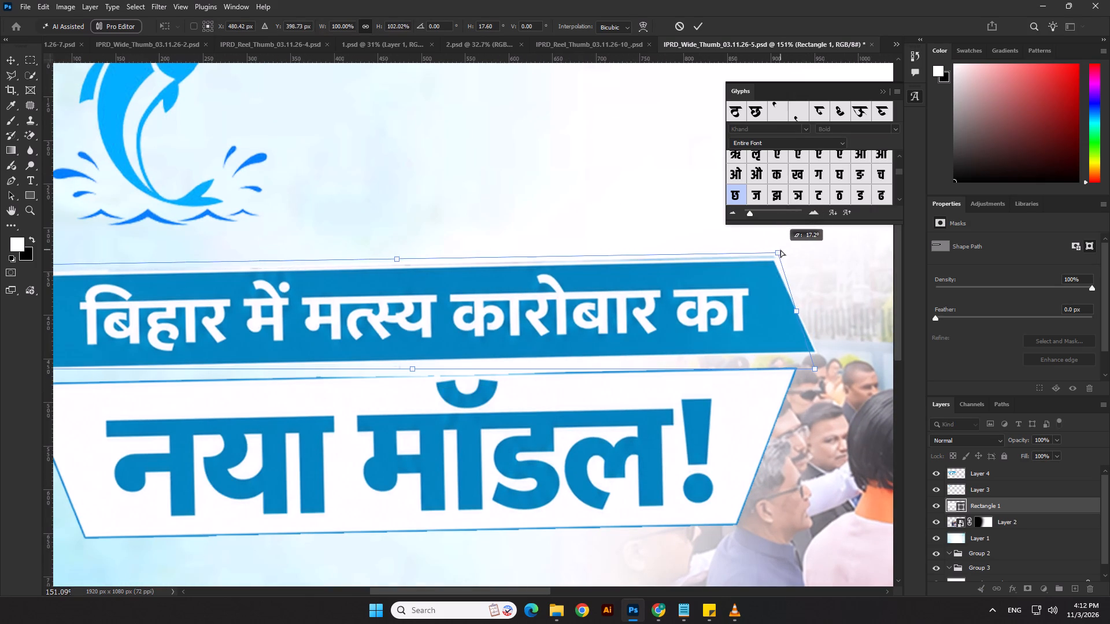
ctrl+drag(780, 250, 776, 251)
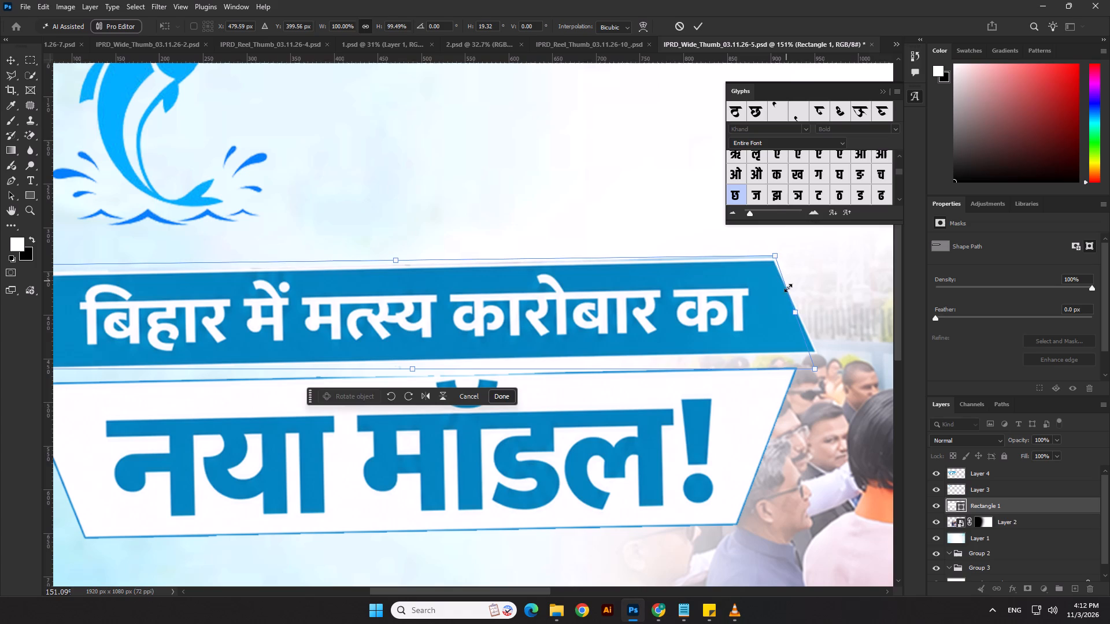
ctrl+drag(817, 370, 828, 389)
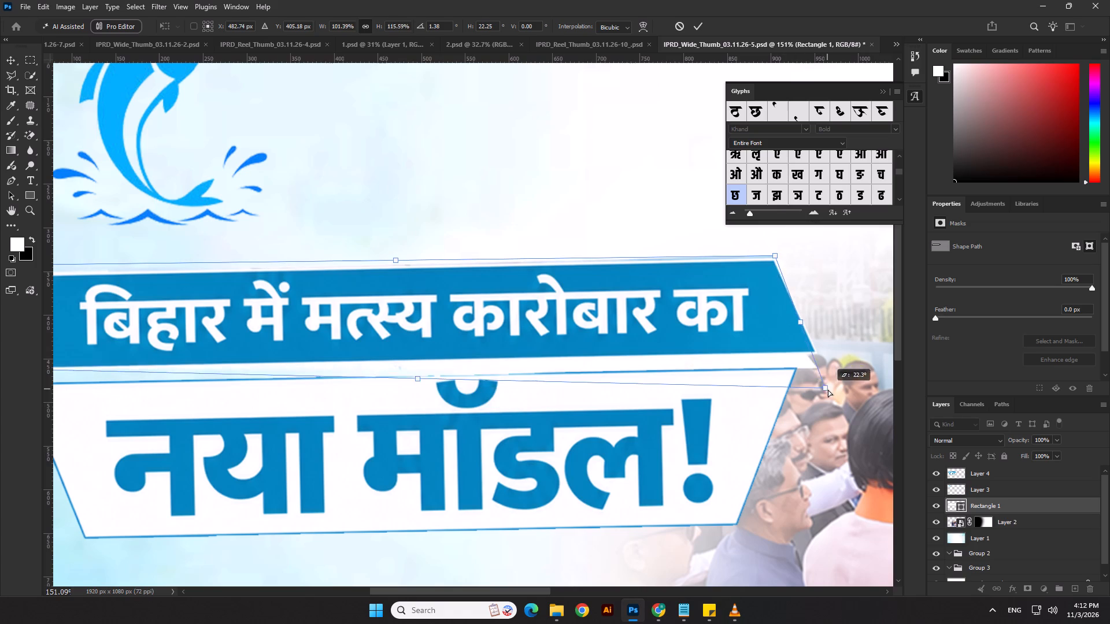
ctrl+drag(828, 389, 828, 375)
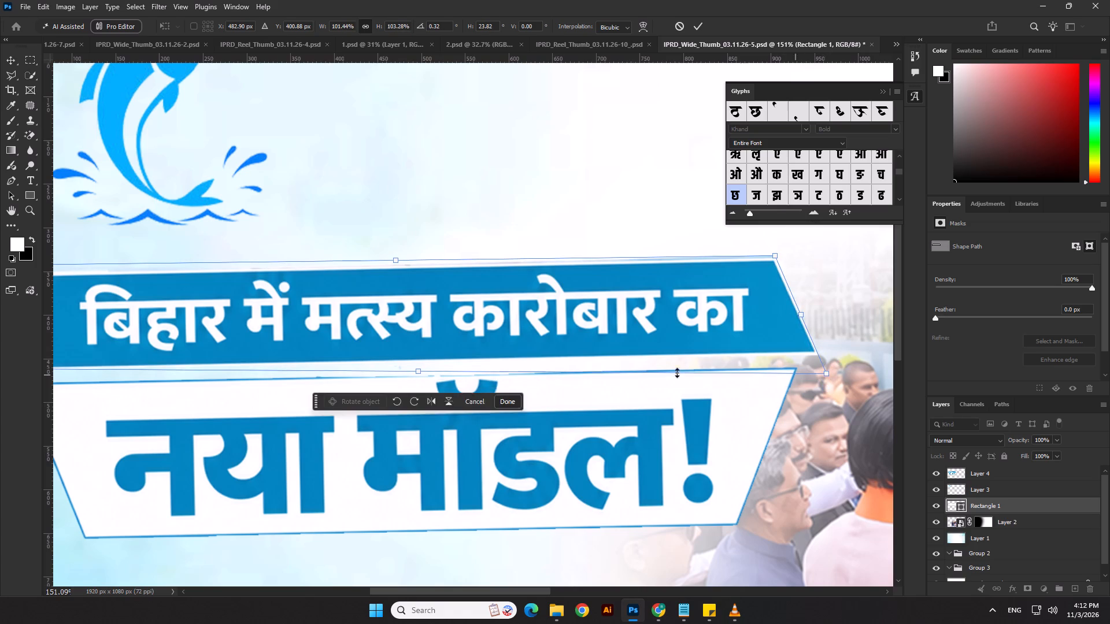
scroll(613, 369, down, 6)
key(Return)
Move the headline banner's layer (Layer 4) below Layer 3, directly above the white shape.
click(639, 343)
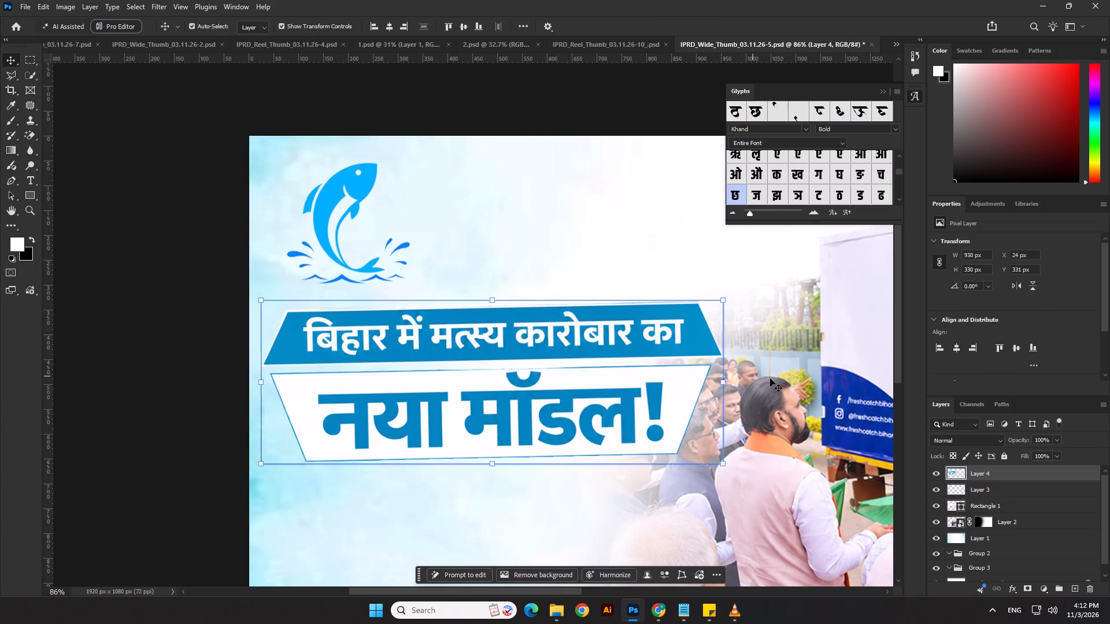
drag(990, 475, 990, 502)
click(782, 467)
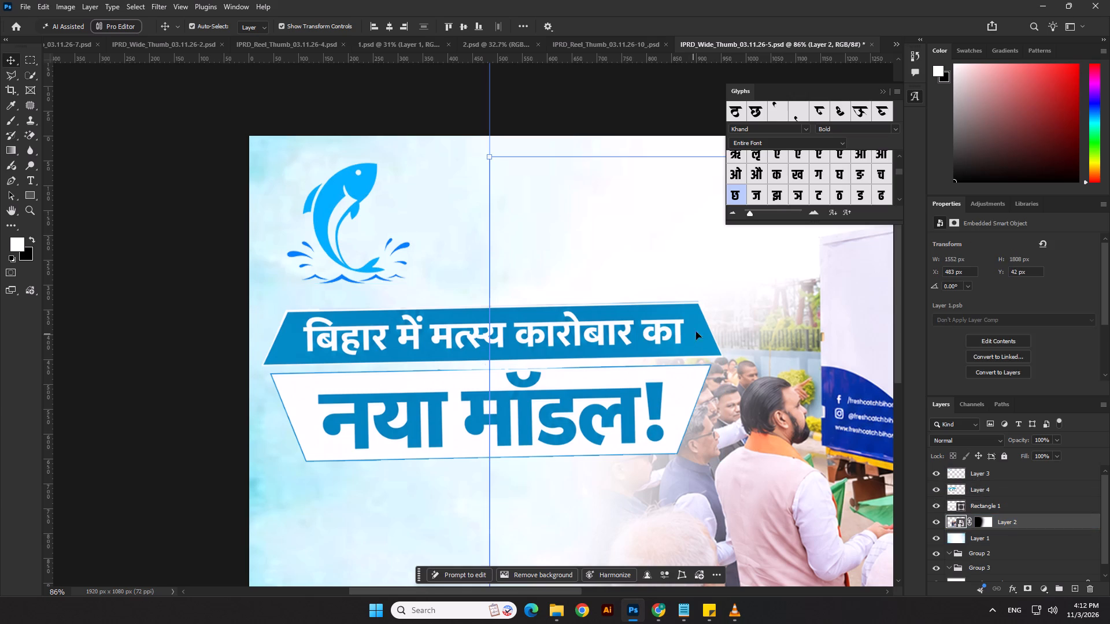
Erase the leftover light fringe along the blue strip's top edge on Layer 4 with the Magic Eraser at tolerance 32.
click(705, 320)
click(31, 137)
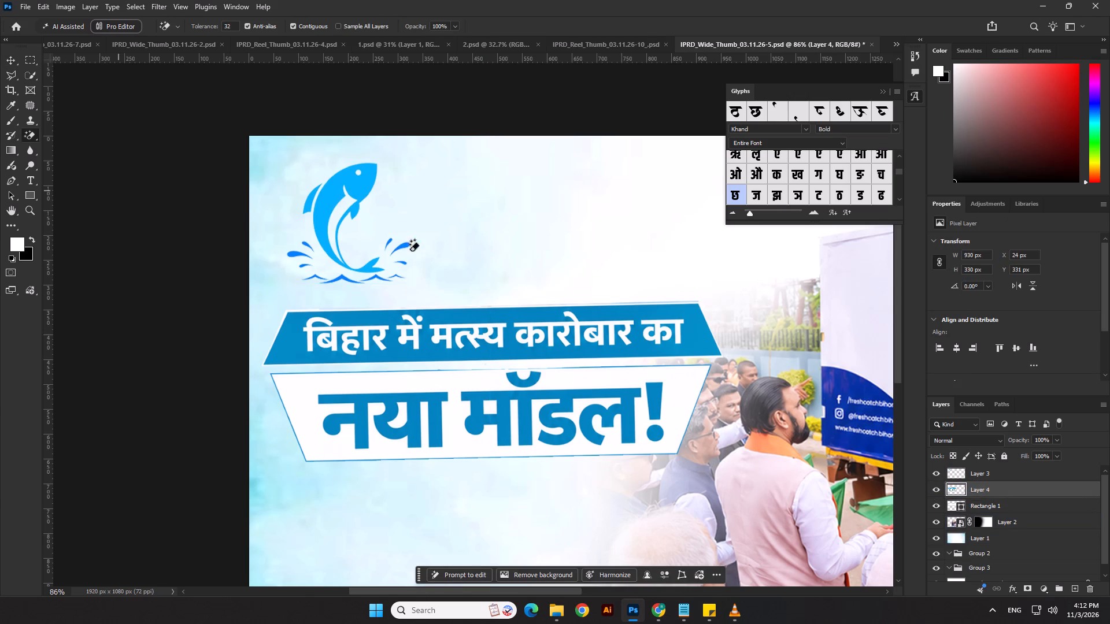
scroll(690, 318, up, 11)
click(709, 285)
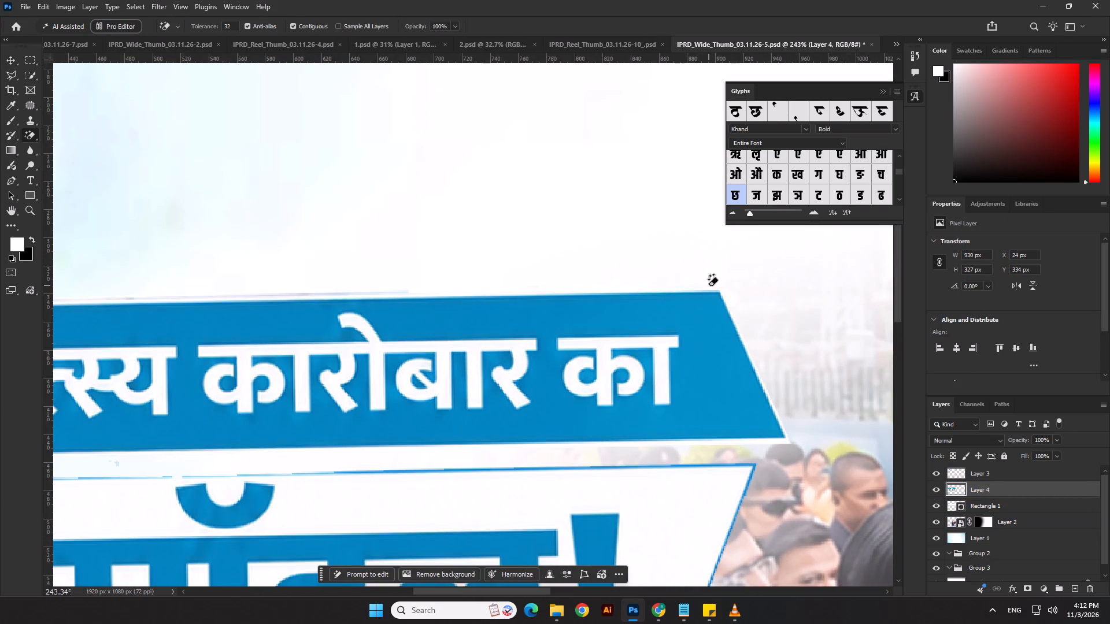
click(397, 292)
scroll(654, 284, down, 12)
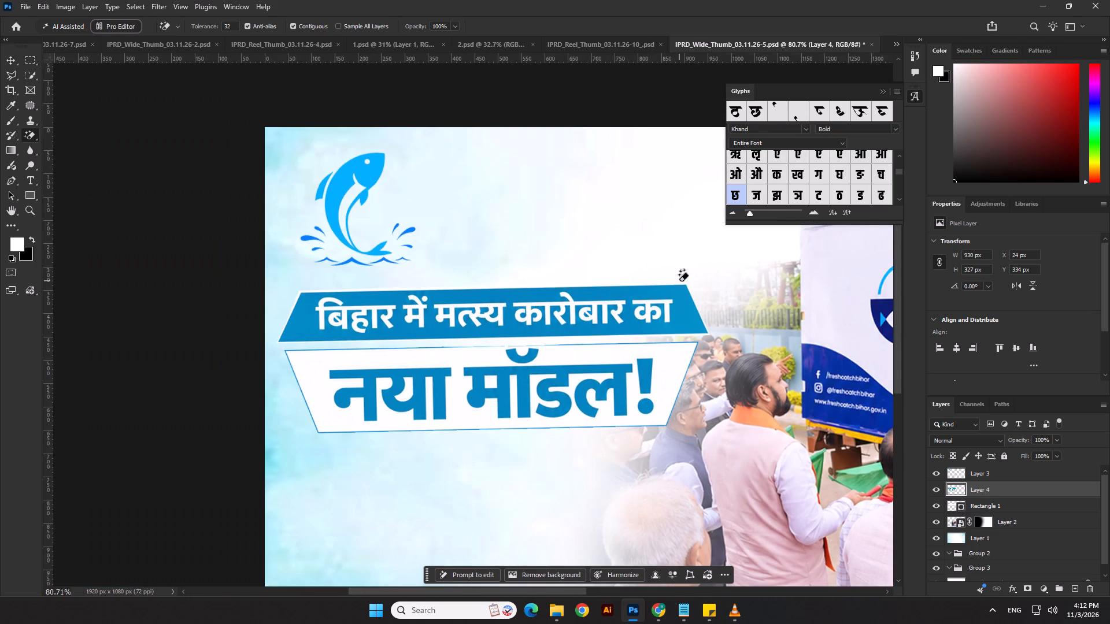
Pull the white shape's lower-left corner slightly outward to give the blue strip's lower-left tip a thin white border, and apply.
click(10, 57)
scroll(203, 387, up, 5)
click(1020, 507)
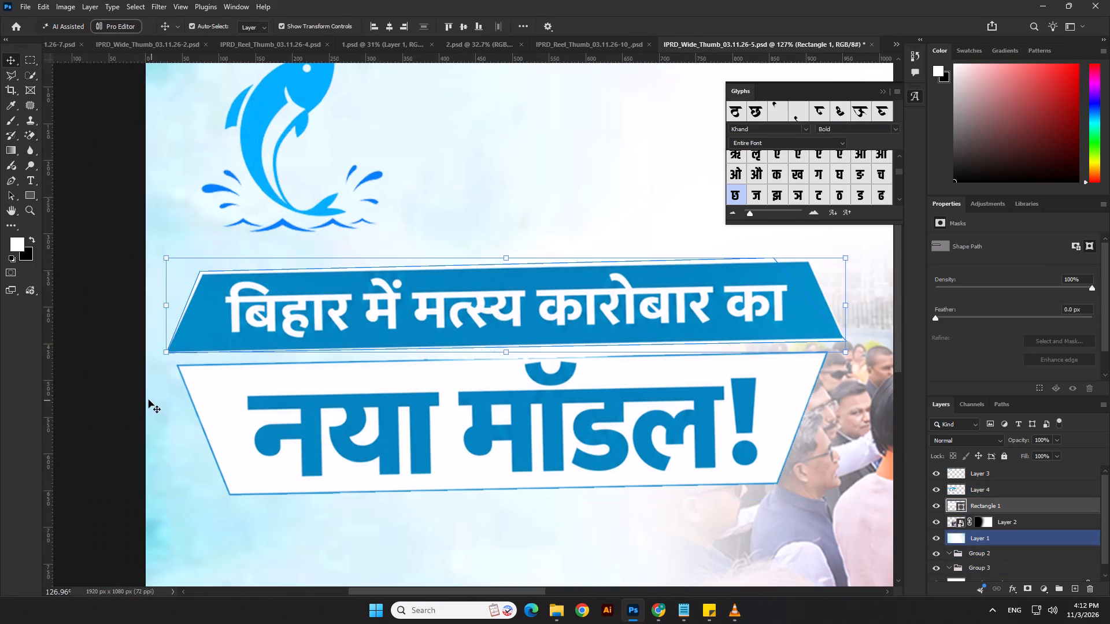
scroll(163, 352, up, 10)
ctrl+drag(166, 348, 158, 356)
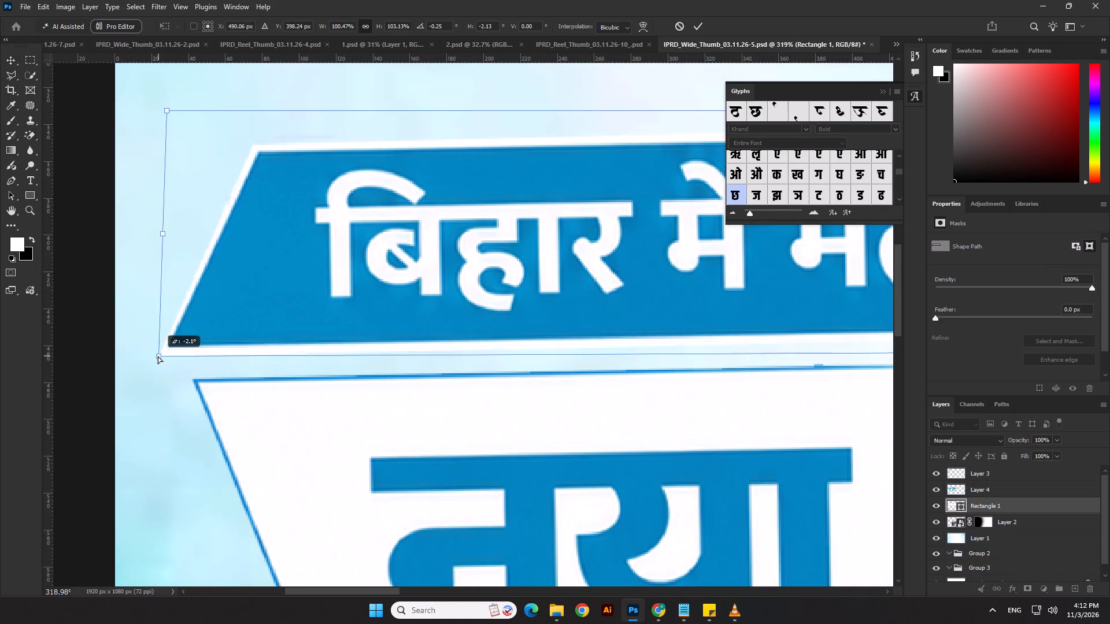
ctrl+drag(158, 356, 158, 352)
scroll(158, 352, down, 10)
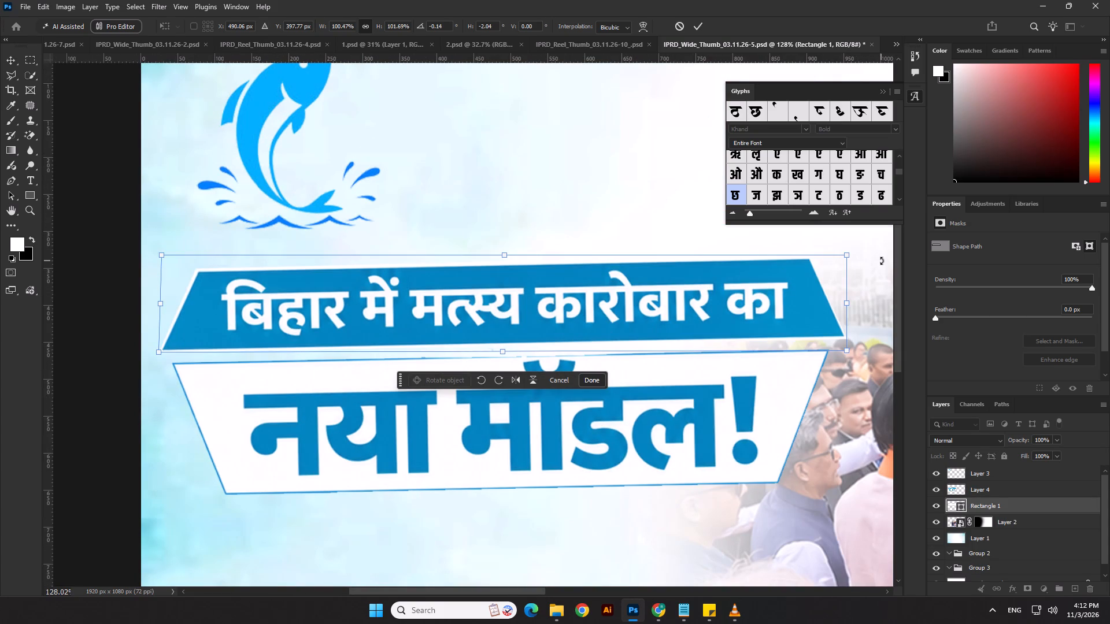
key(Return)
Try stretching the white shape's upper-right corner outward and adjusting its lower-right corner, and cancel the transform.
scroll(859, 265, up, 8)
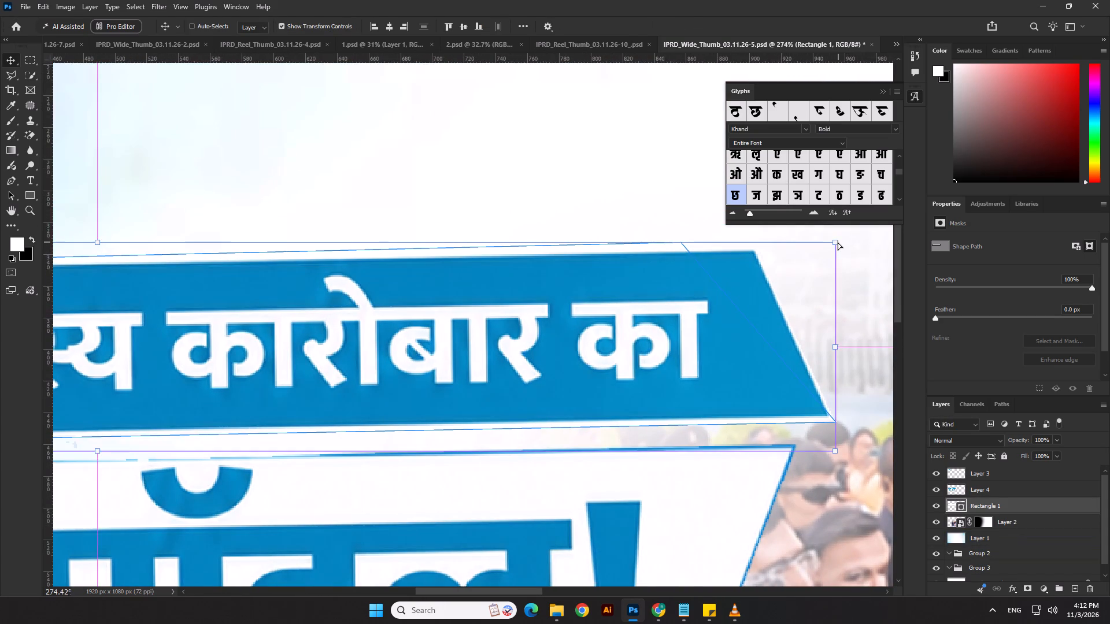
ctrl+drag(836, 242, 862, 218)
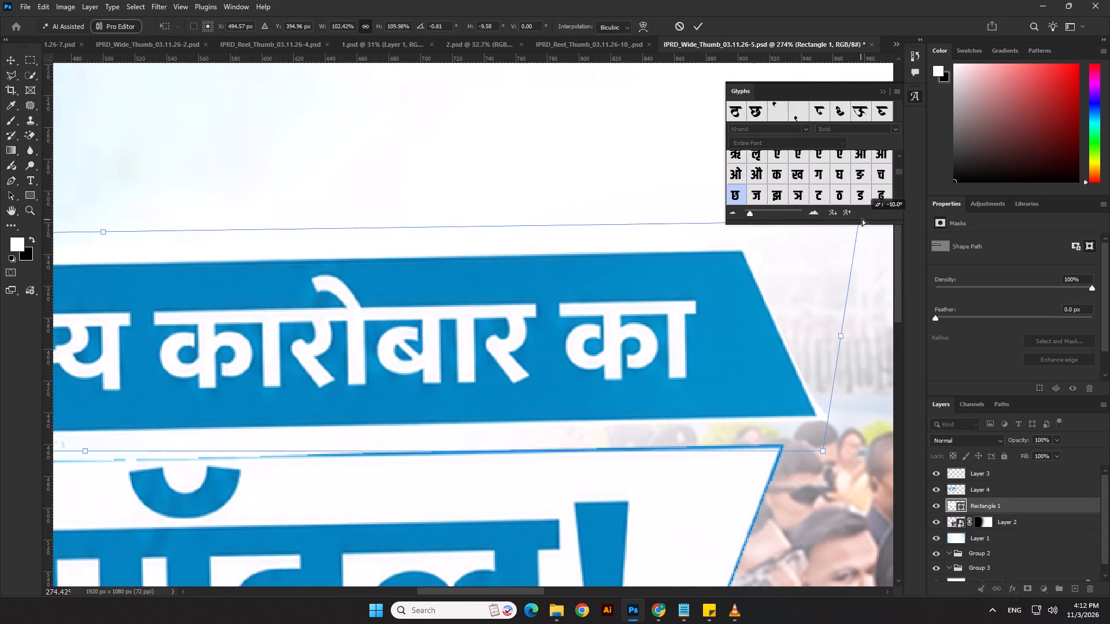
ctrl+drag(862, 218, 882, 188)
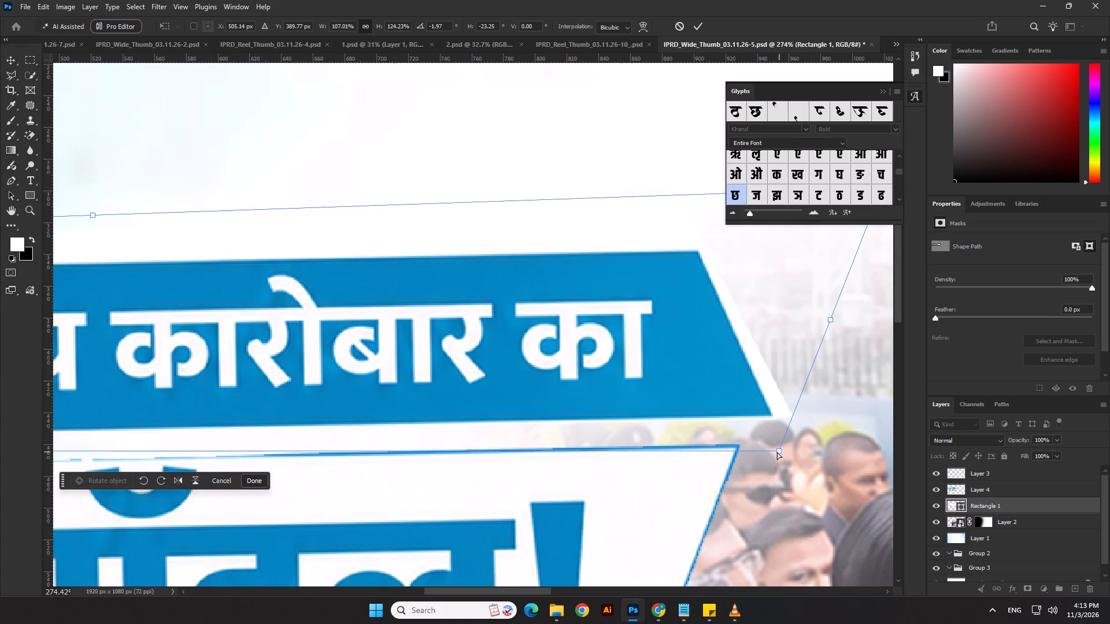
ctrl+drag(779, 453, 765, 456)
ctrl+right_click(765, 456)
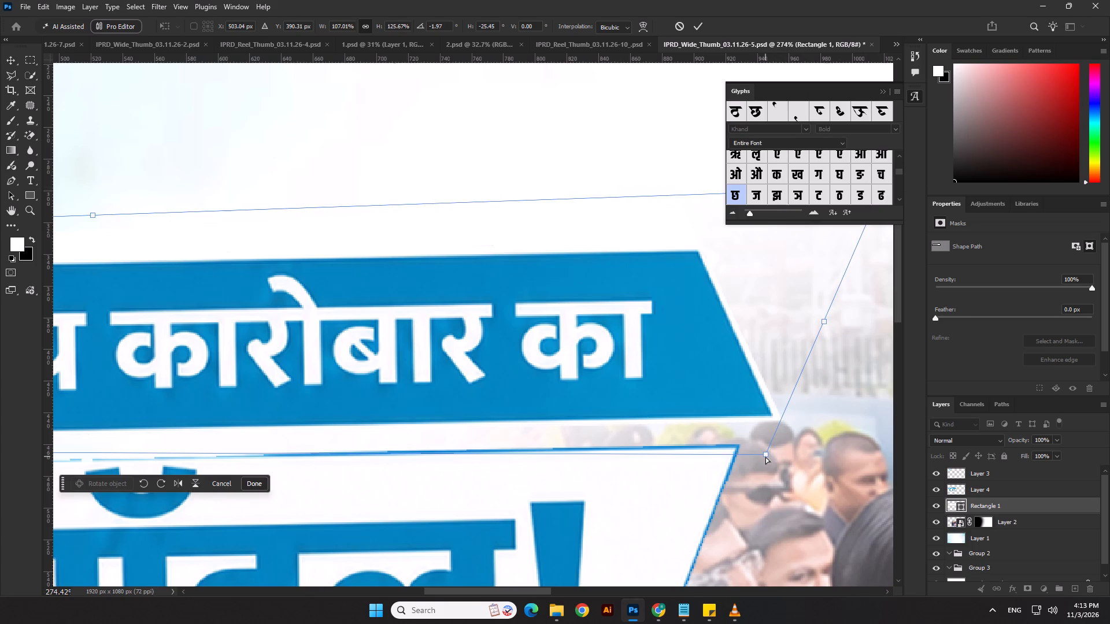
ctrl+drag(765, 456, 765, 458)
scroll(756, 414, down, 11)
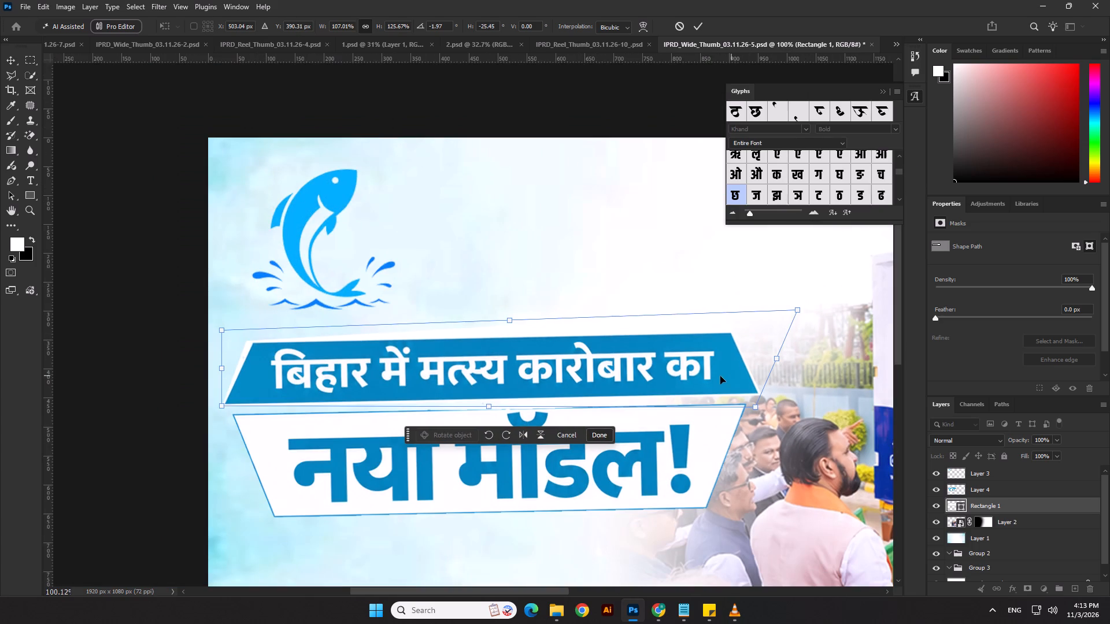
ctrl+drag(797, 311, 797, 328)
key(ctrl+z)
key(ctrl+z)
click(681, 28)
Widen the white shape to about 962 px, skew its lower-right corner inward about 24.7° to border the blue strip's tip, and apply.
scroll(776, 354, up, 4)
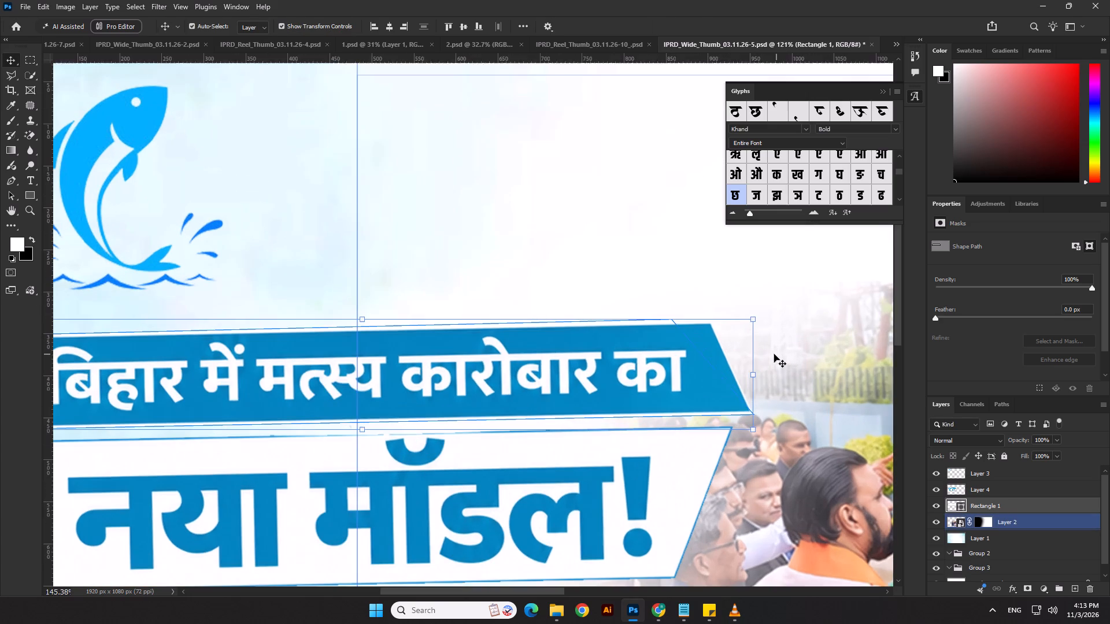
drag(754, 369, 797, 367)
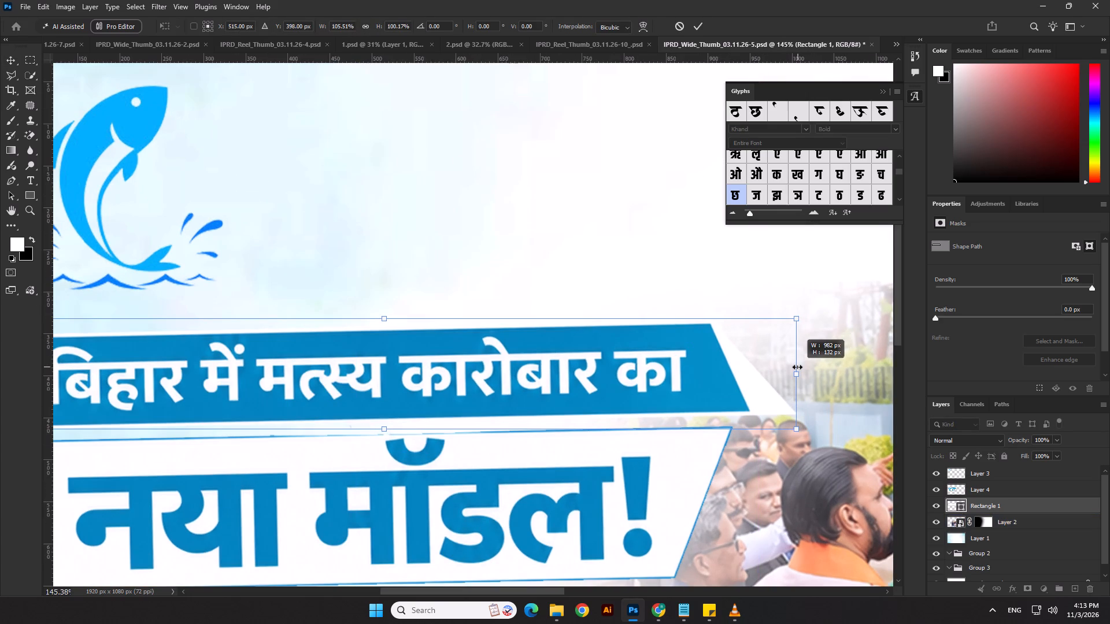
drag(797, 367, 797, 367)
ctrl+drag(797, 430, 786, 432)
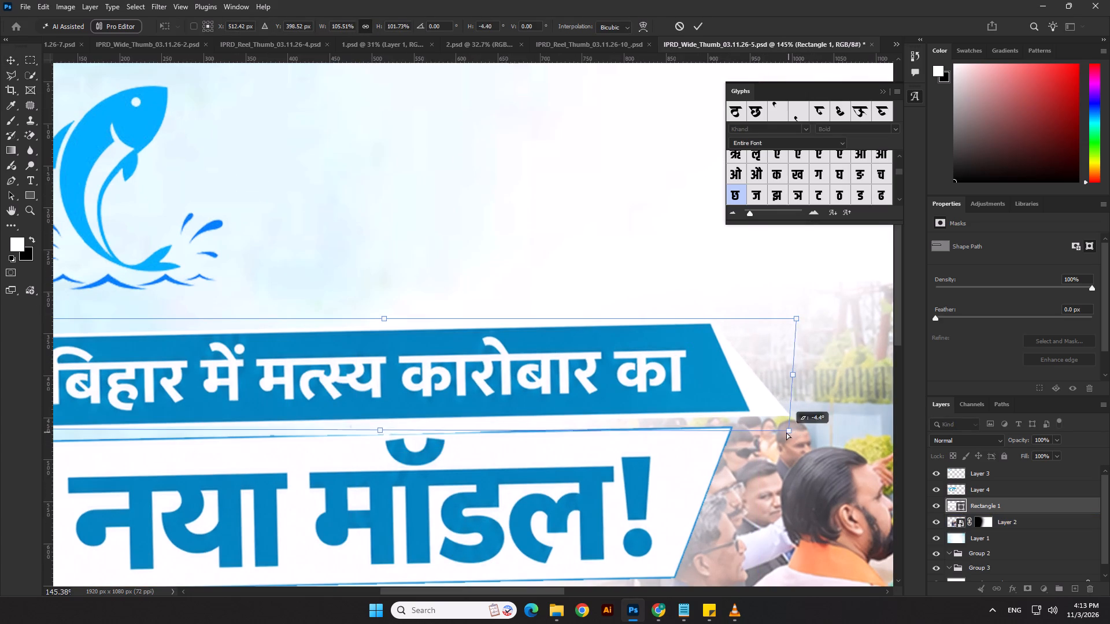
ctrl+drag(786, 432, 748, 430)
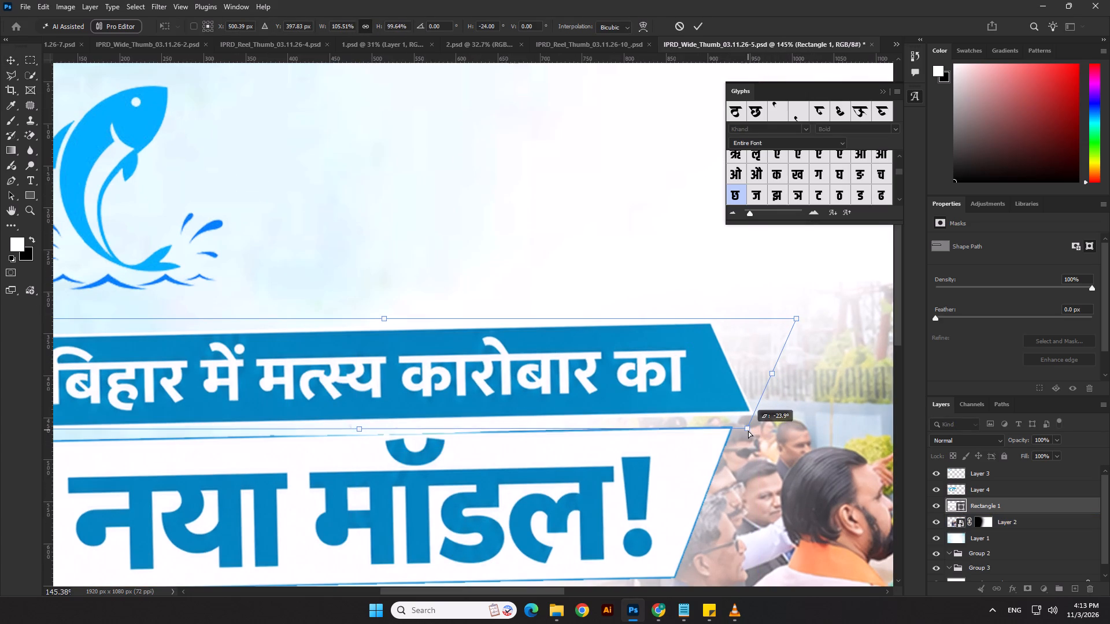
ctrl+drag(748, 430, 748, 428)
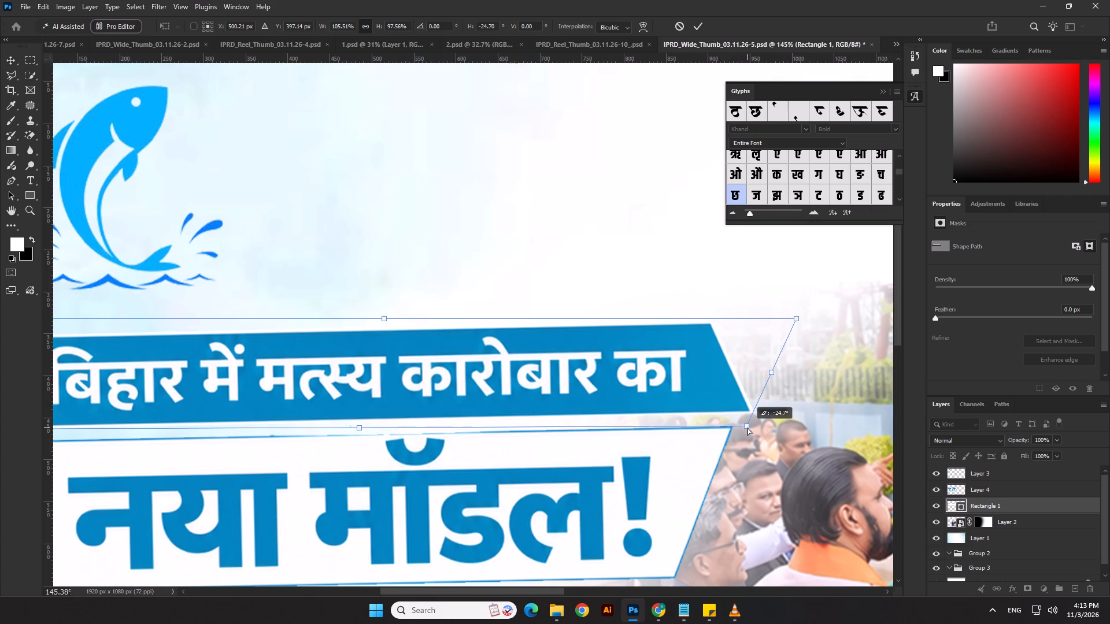
ctrl+drag(748, 428, 748, 429)
scroll(789, 402, down, 6)
key(Return)
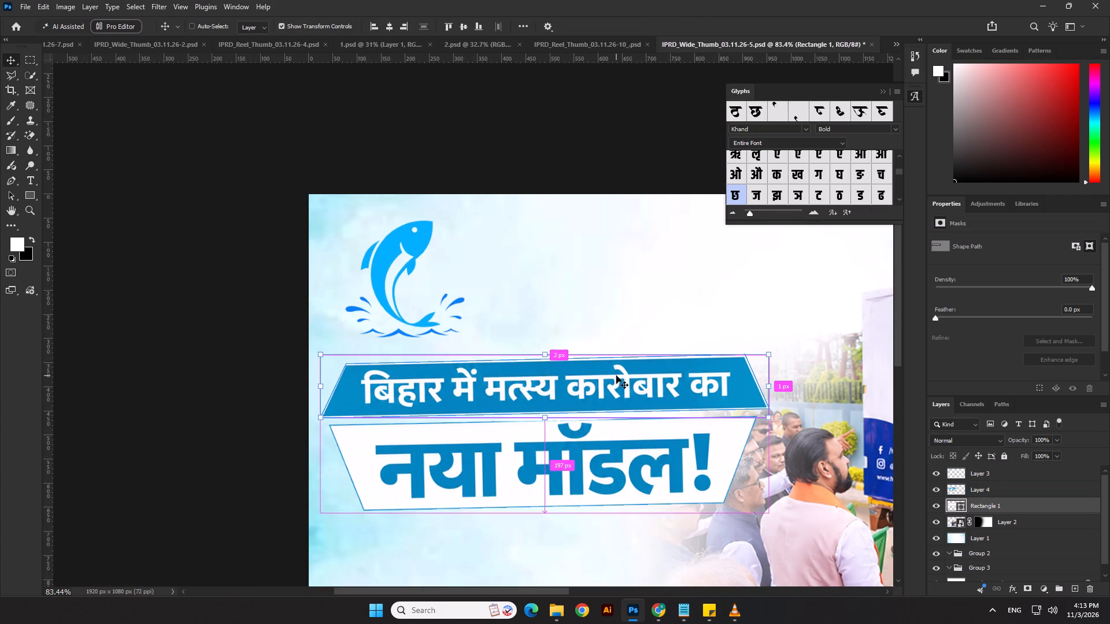
Duplicate the white shape's layer (Rectangle 1).
key(ctrl+c)
key(ctrl+v)
drag(1064, 510, 1072, 581)
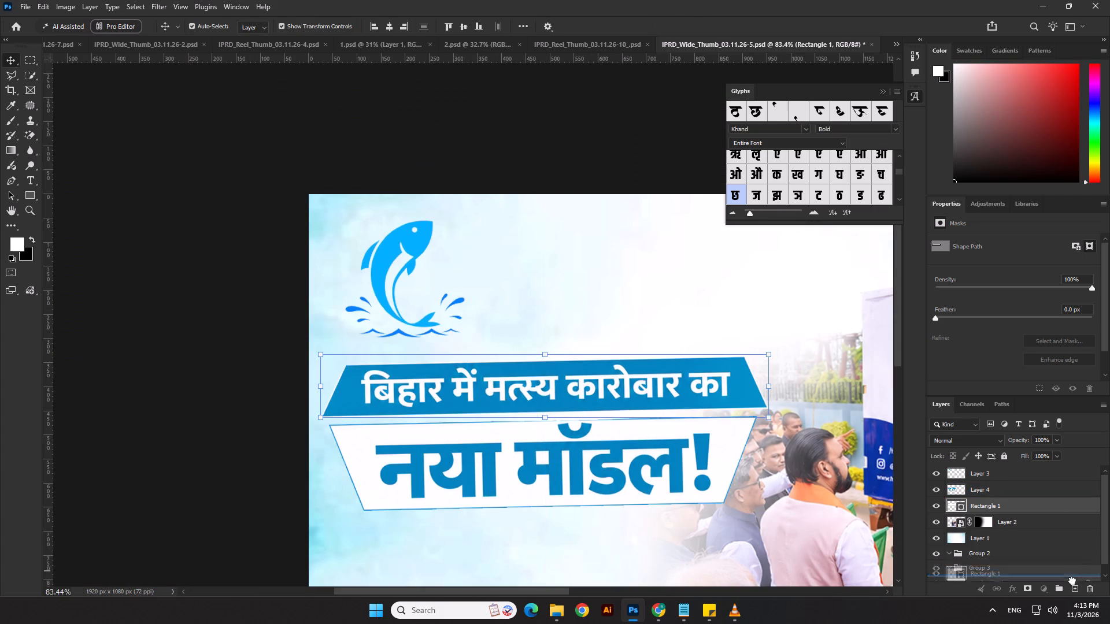
drag(1072, 581, 1079, 590)
Flip the duplicated white shape horizontally and vertically, move it behind the नया मॉडल! panel, and stretch its height to about 157.6%.
key(ctrl+t)
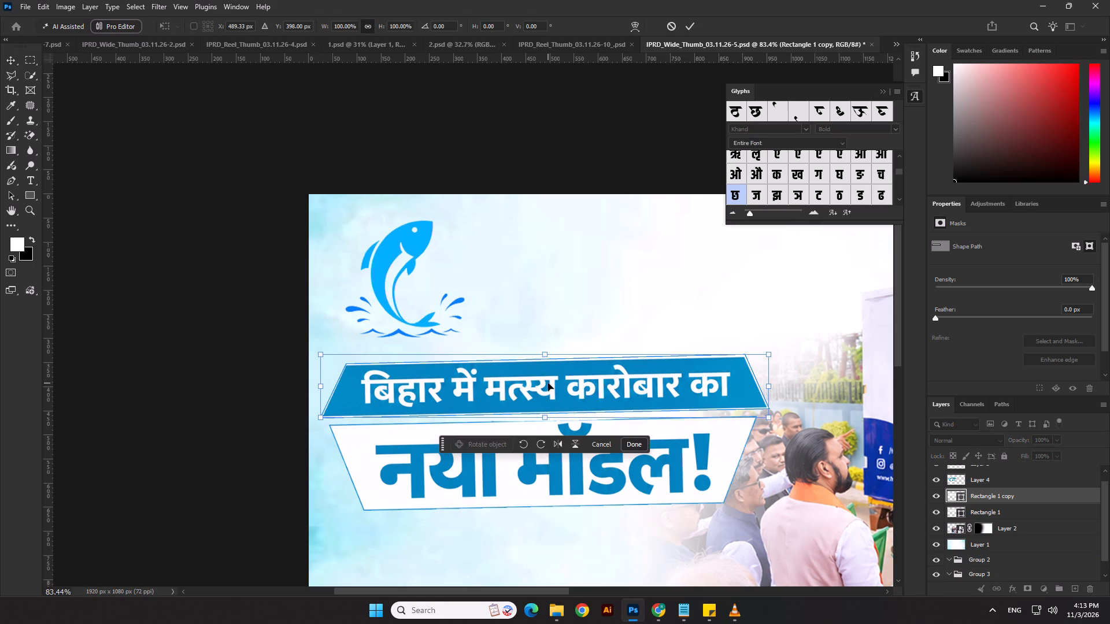
right_click(548, 383)
click(575, 364)
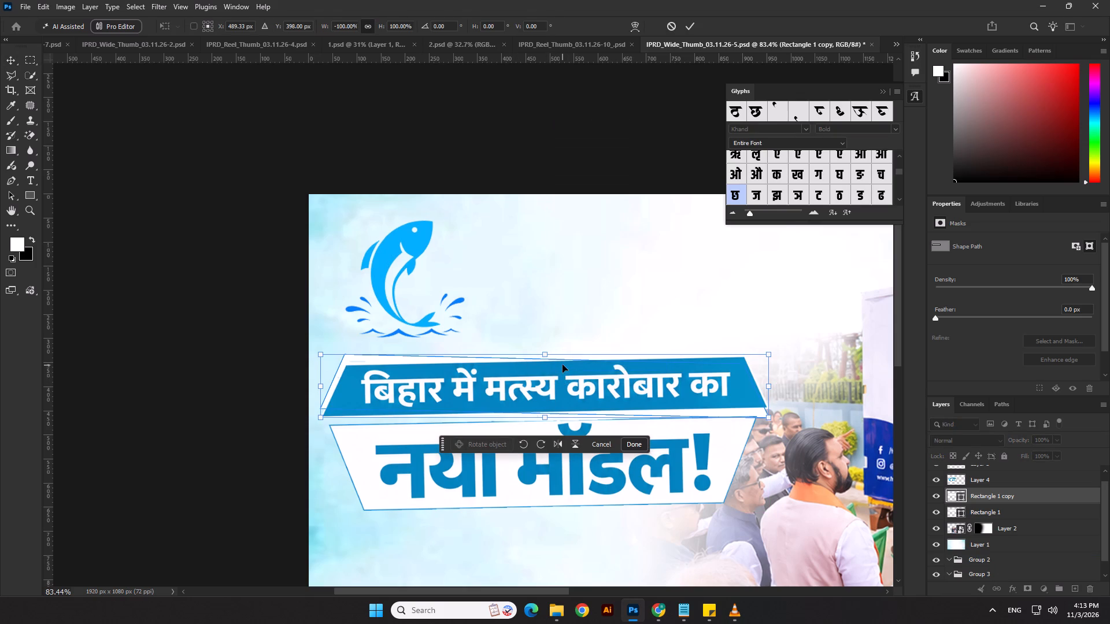
drag(563, 365, 557, 434)
scroll(600, 436, up, 2)
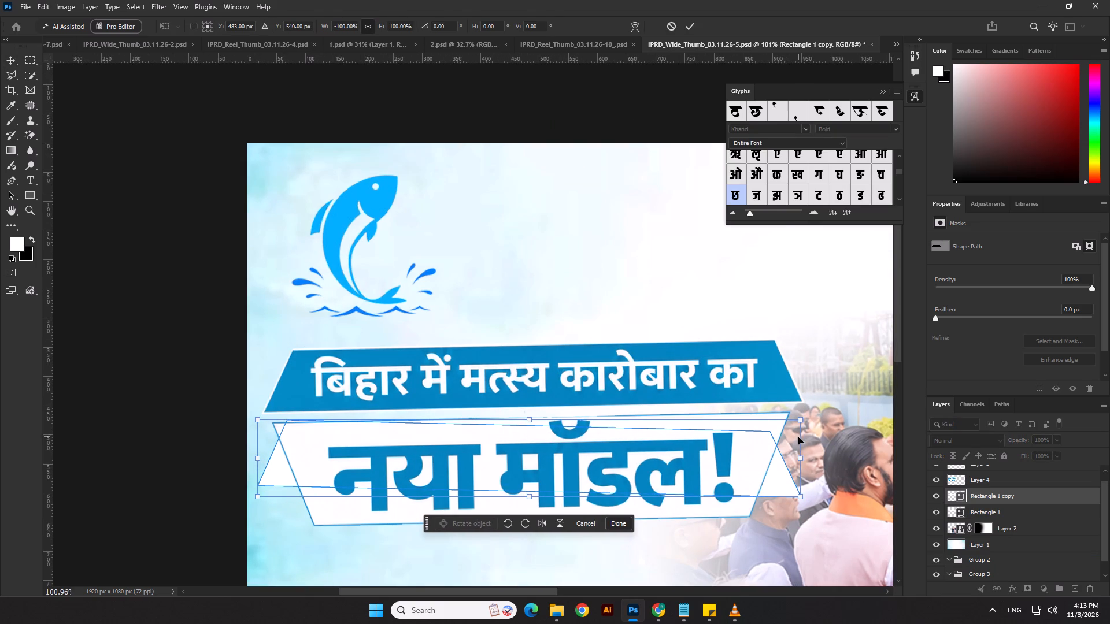
key(ctrl+t)
right_click(750, 468)
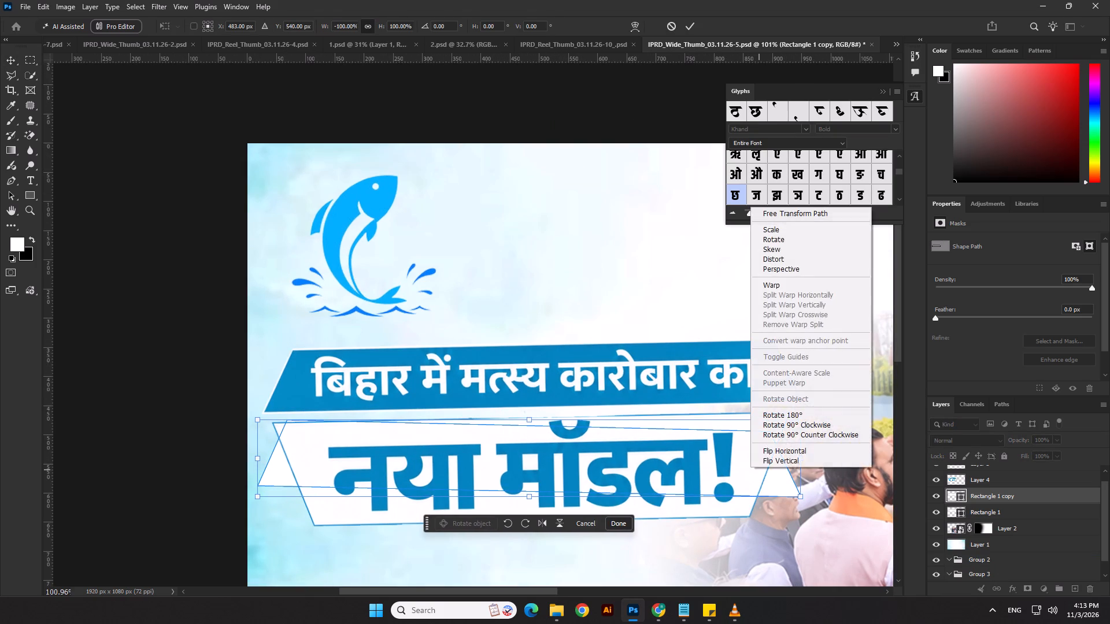
click(771, 460)
drag(780, 455, 780, 443)
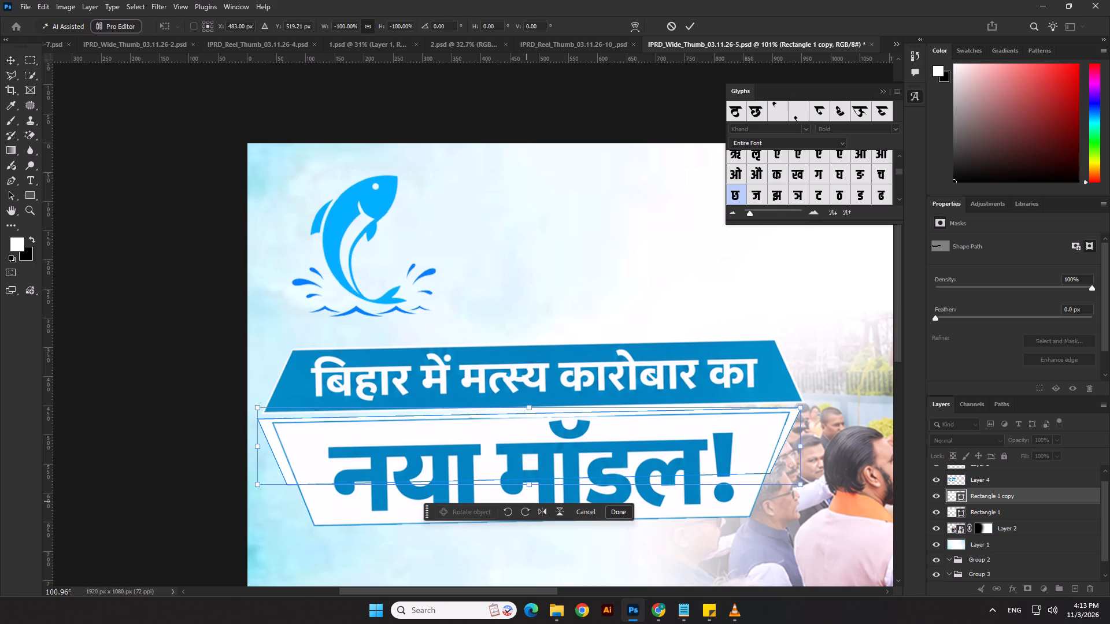
drag(531, 489, 536, 538)
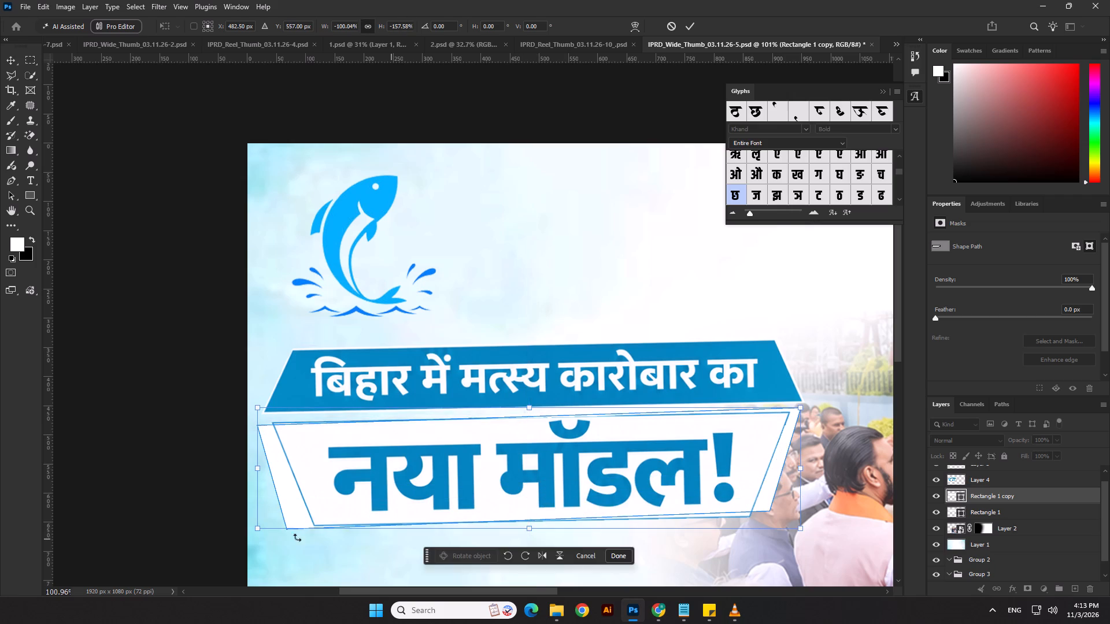
Shift the flipped shape to about X 505.5 px, Y 550 px to line up with the lower panel's slanted edge.
scroll(286, 532, up, 2)
drag(292, 492, 305, 489)
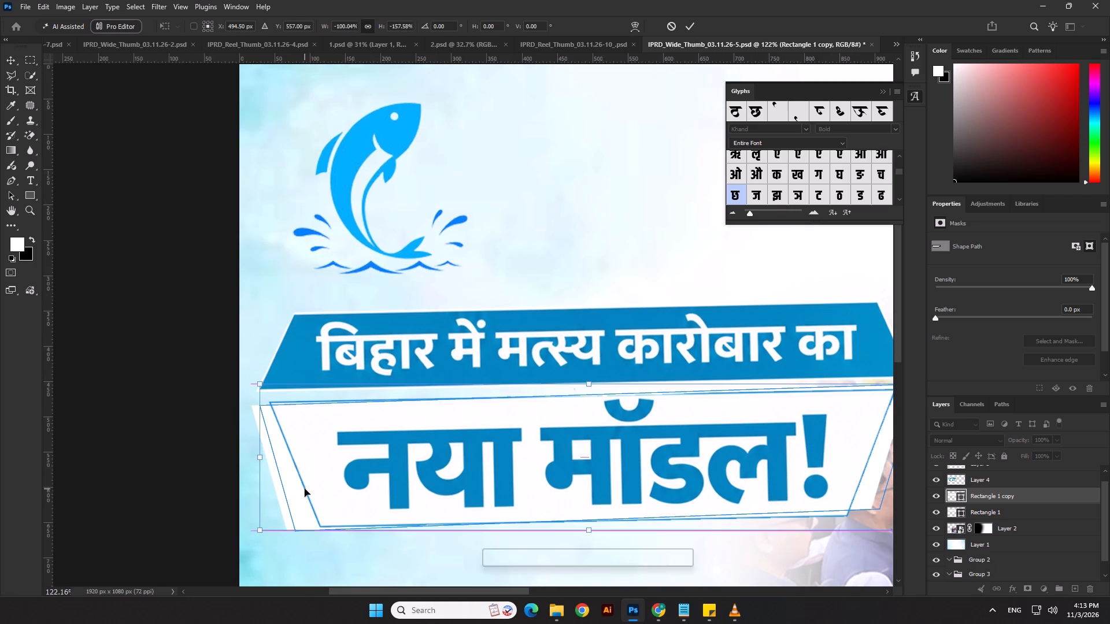
key(Up)
key(Up)
key(Up)
key(Up)
key(Up)
key(Up)
key(Up)
key(Right)
key(Right)
key(Right)
key(Right)
key(Right)
key(Right)
key(Right)
key(Right)
key(Right)
key(Right)
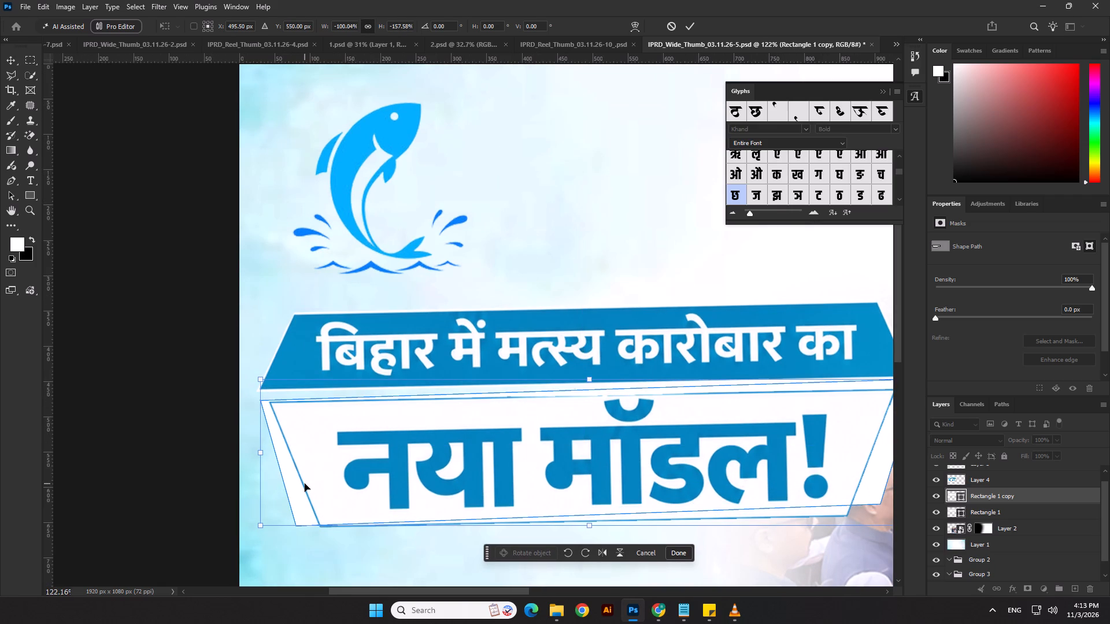
key(Right)
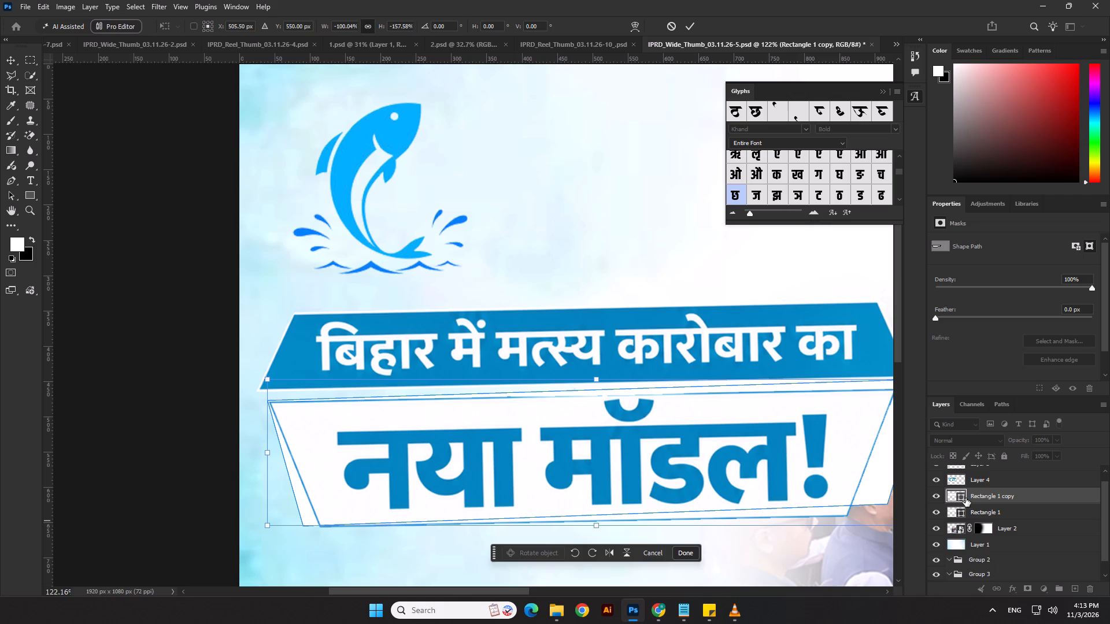
Fill the duplicated shape with the banner blue #0282bc, sampled from the artwork.
double_click(961, 498)
click(756, 432)
click(1035, 385)
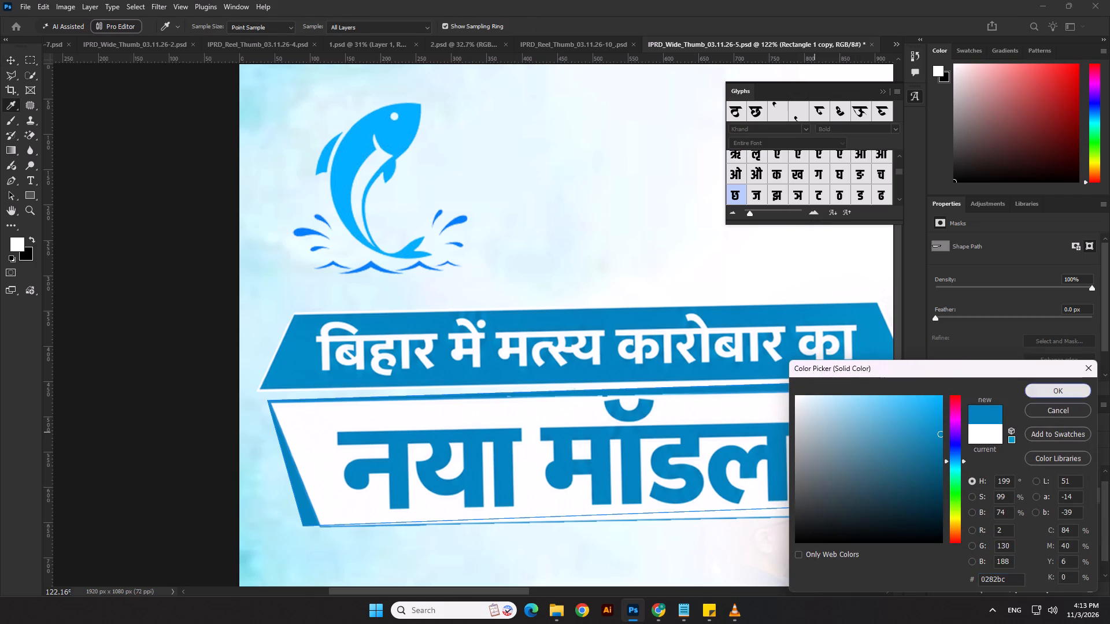
Shrink the blue shape to about 97.6% height from its top edge and 95.6% width from its right edge.
scroll(601, 400, up, 5)
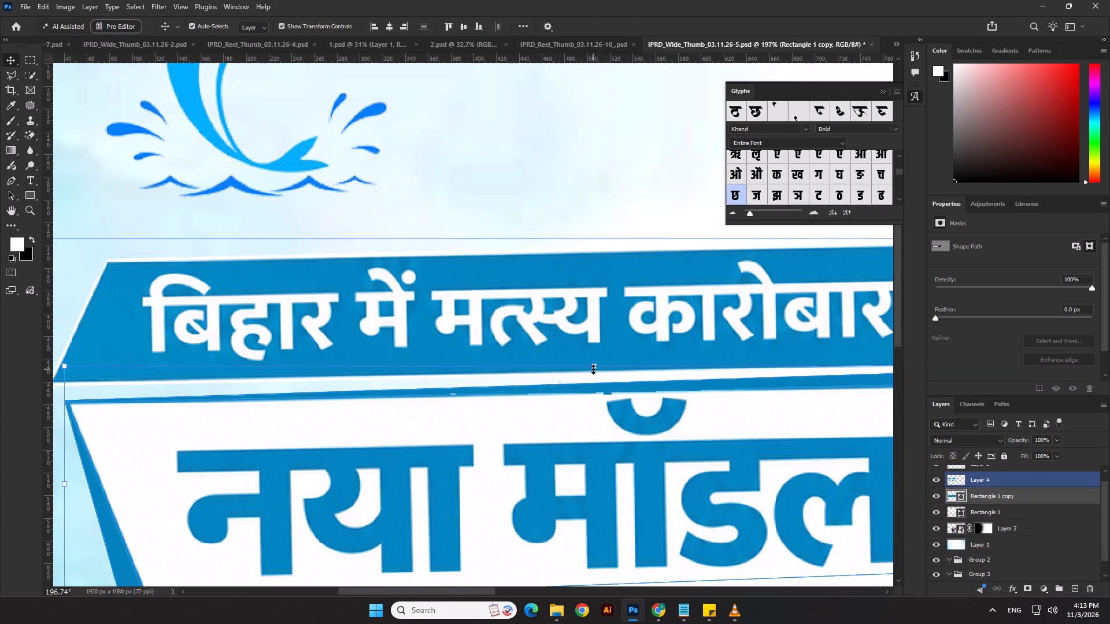
drag(593, 369, 598, 375)
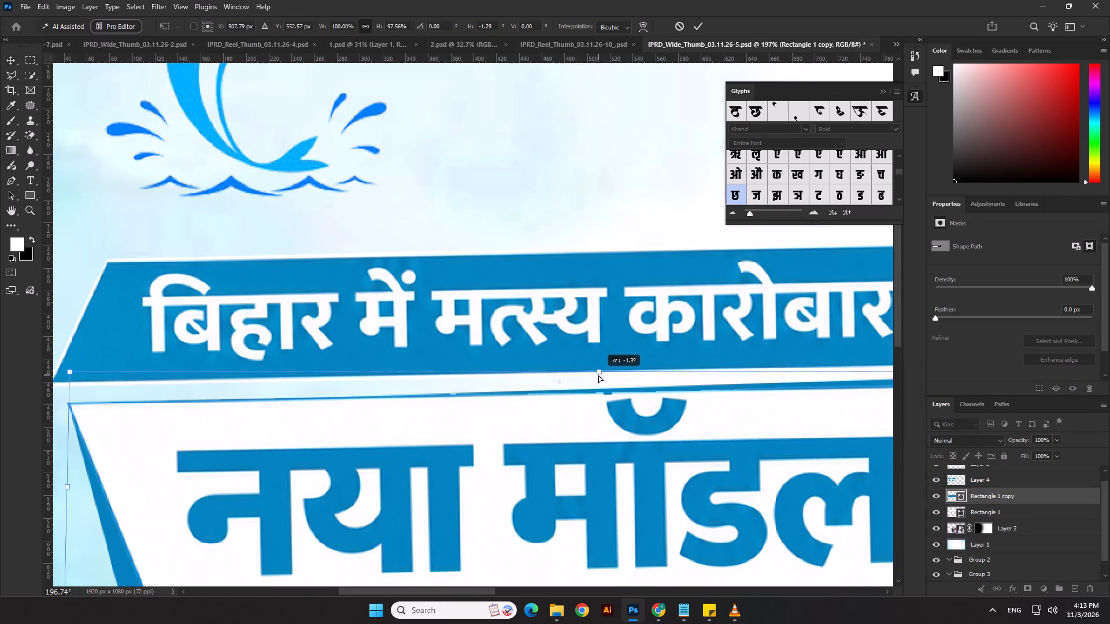
drag(598, 375, 598, 375)
scroll(524, 356, down, 10)
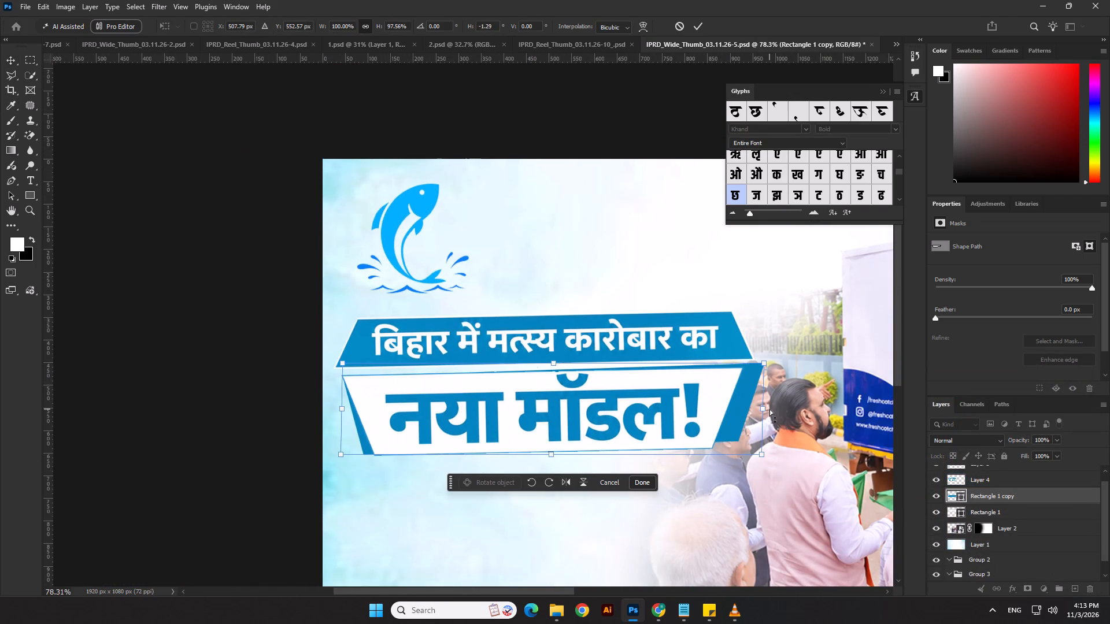
ctrl+click(769, 409)
drag(764, 410, 736, 411)
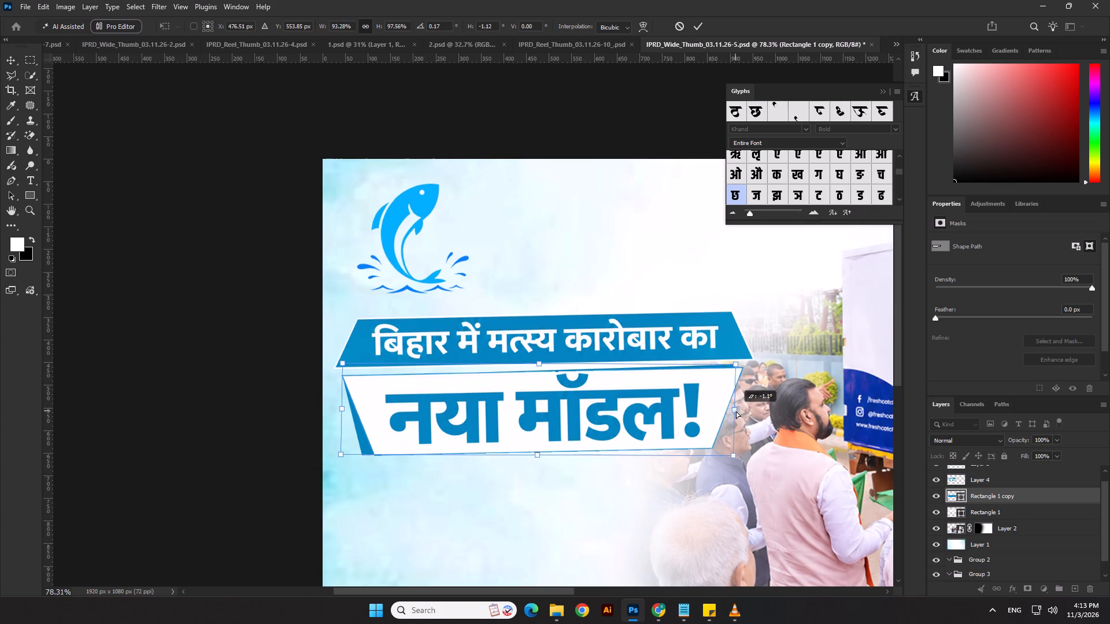
drag(736, 411, 745, 411)
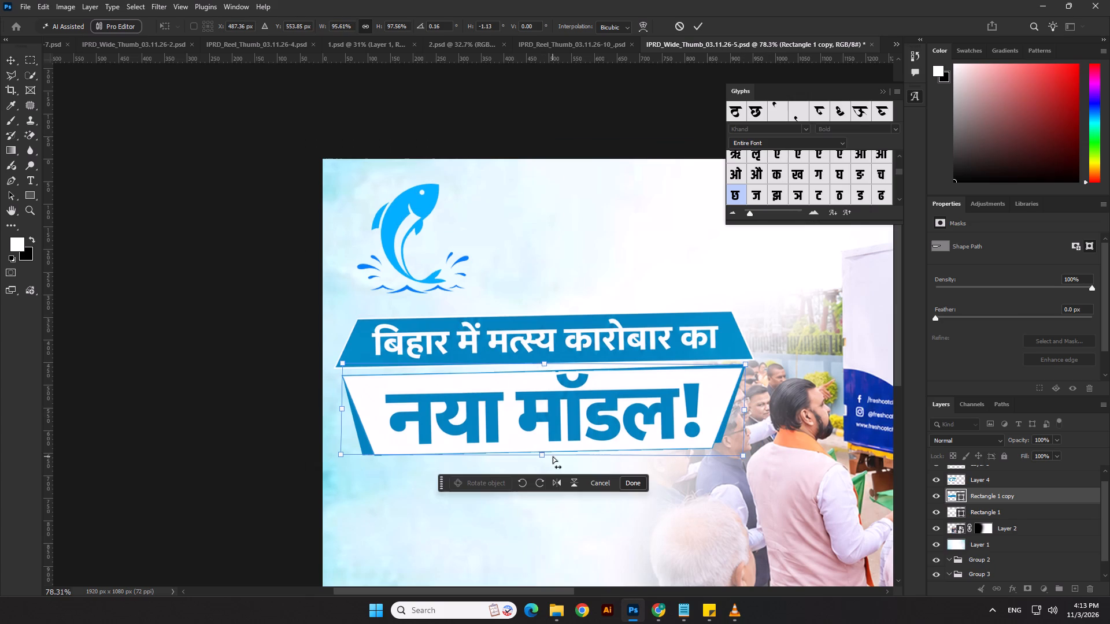
Extend the blue shape's bottom edge, adjust its lower corners and upper-left corner to form an even thin border around the panel, and apply.
ctrl+drag(553, 456, 553, 462)
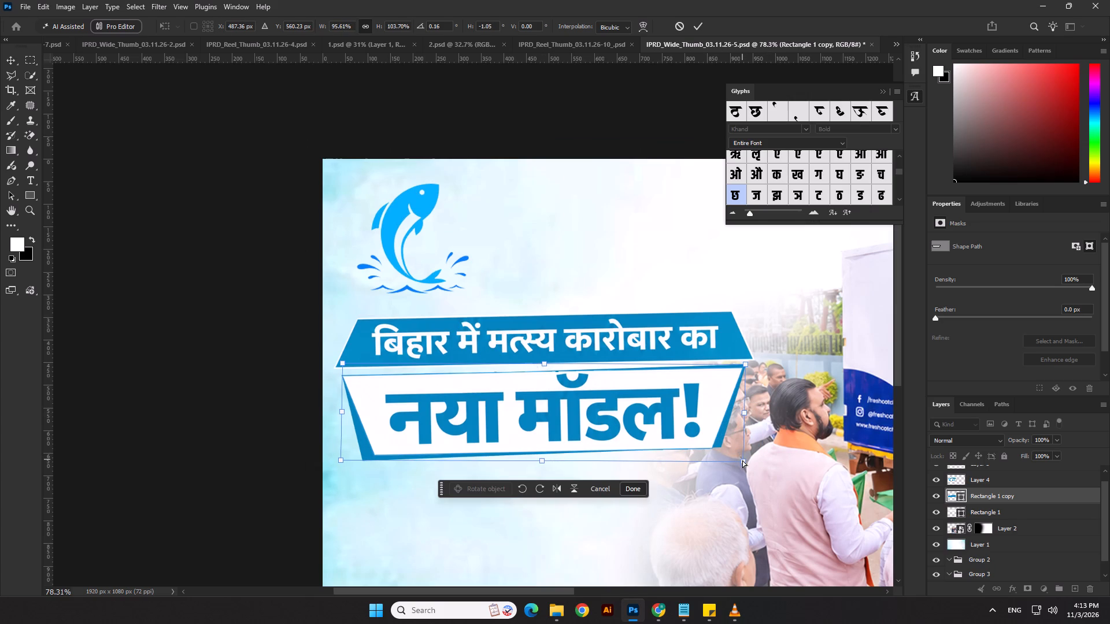
ctrl+drag(742, 460, 734, 464)
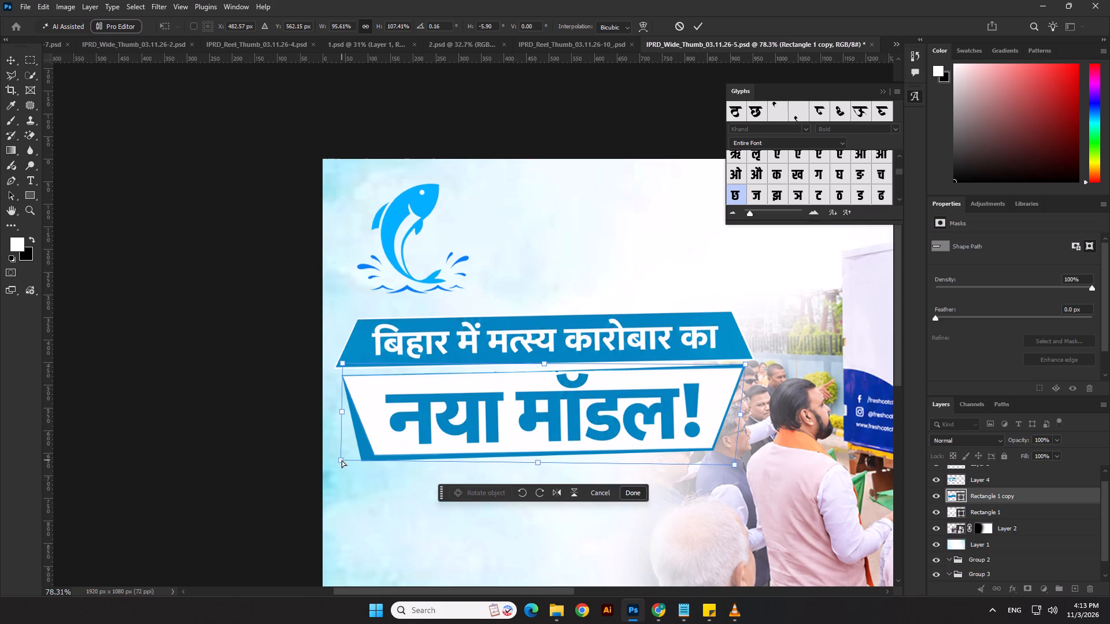
ctrl+drag(342, 460, 353, 454)
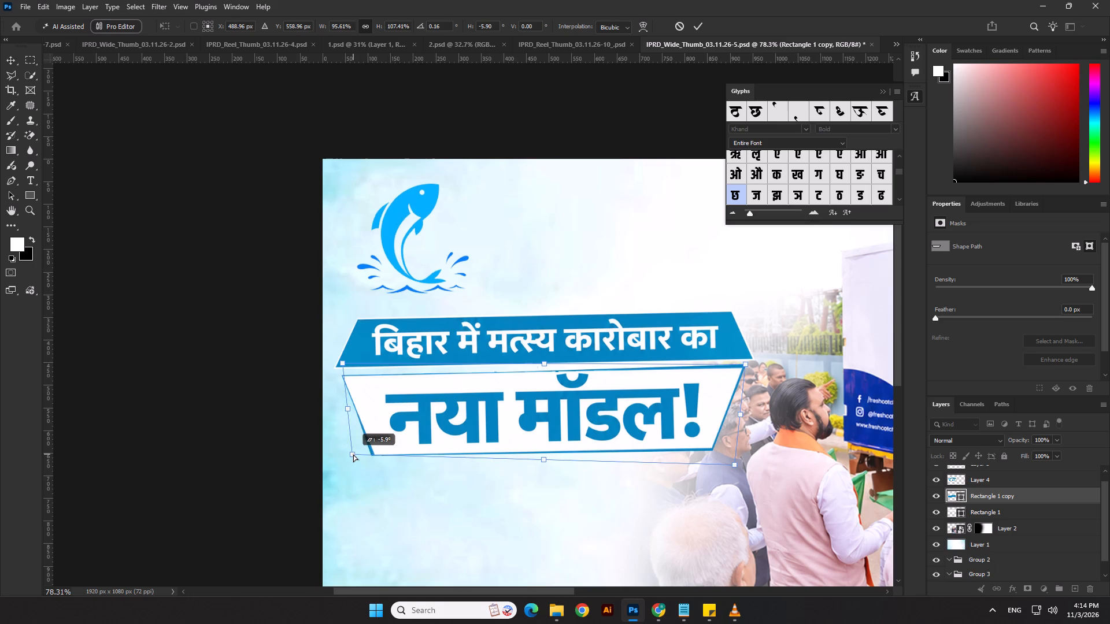
ctrl+drag(353, 454, 353, 456)
scroll(347, 398, up, 7)
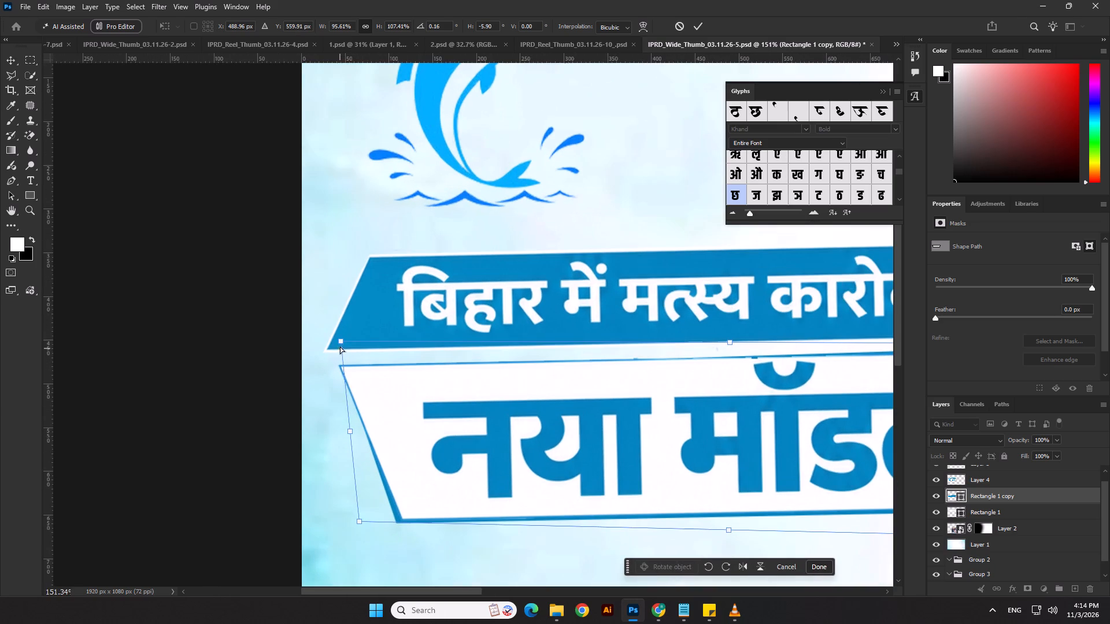
ctrl+drag(341, 339, 334, 332)
scroll(312, 336, down, 8)
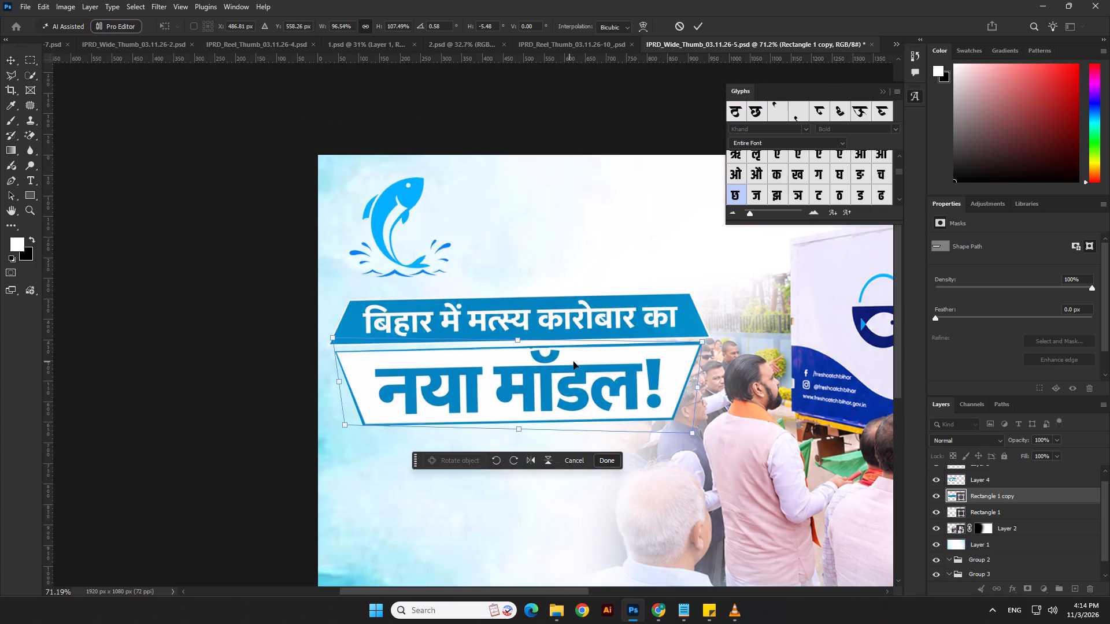
key(Return)
Pull the blue shape's upper-right corner slightly inward to thin the border at the lower panel's top edge.
scroll(674, 348, up, 10)
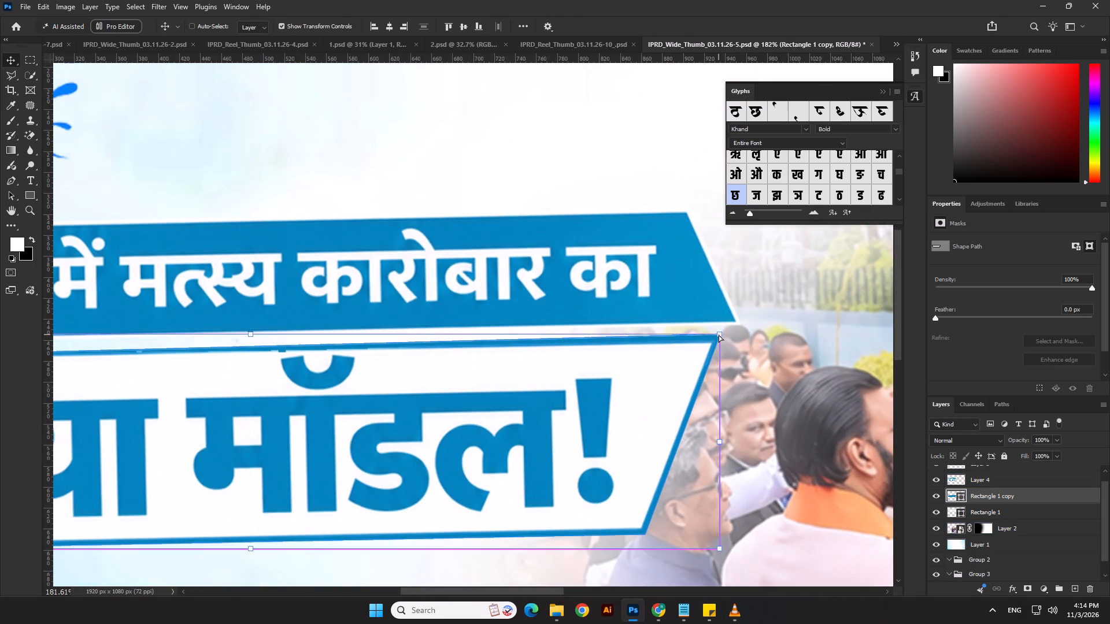
ctrl+click(719, 335)
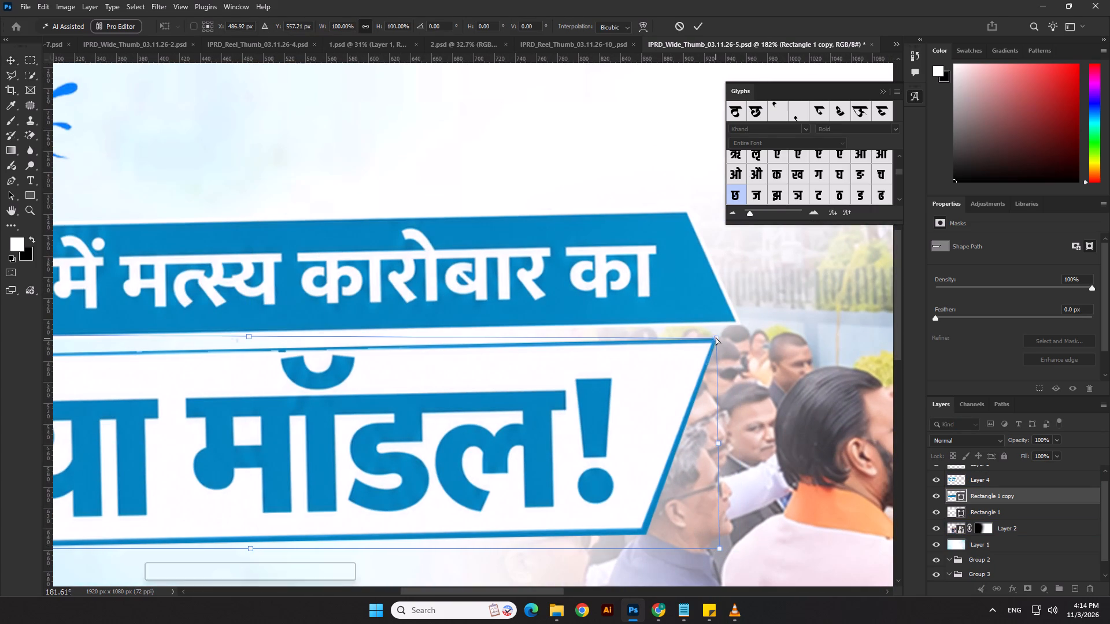
scroll(731, 323, down, 4)
click(585, 388)
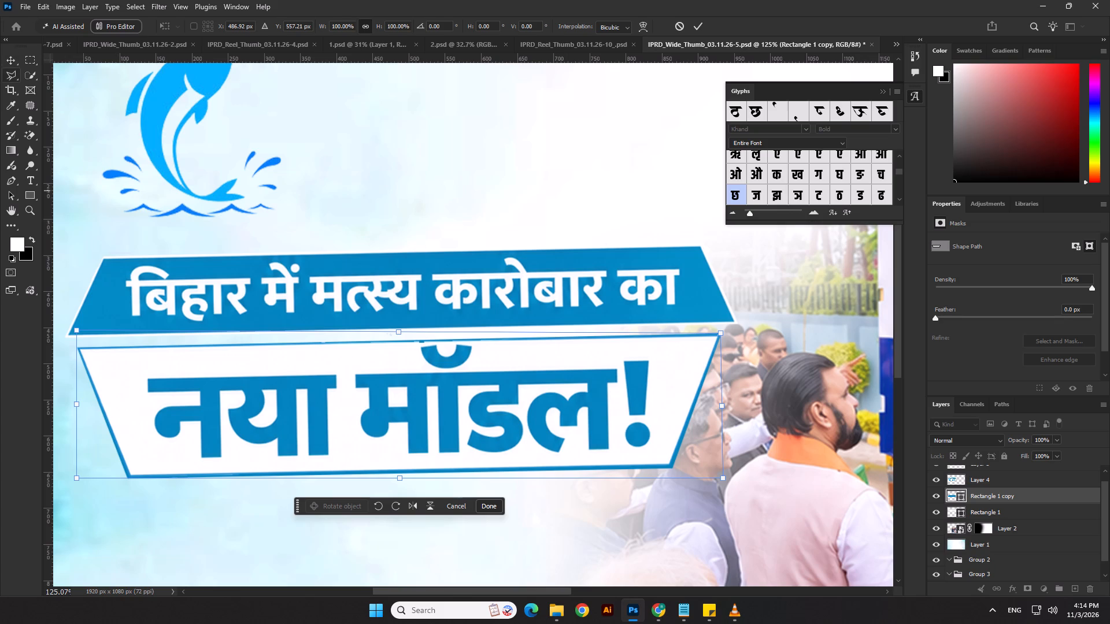
On Layer 4, outline the band above the lower panel's top edge with the Polygonal Lasso, spanning past both banner ends.
click(13, 77)
click(972, 480)
scroll(81, 333, up, 4)
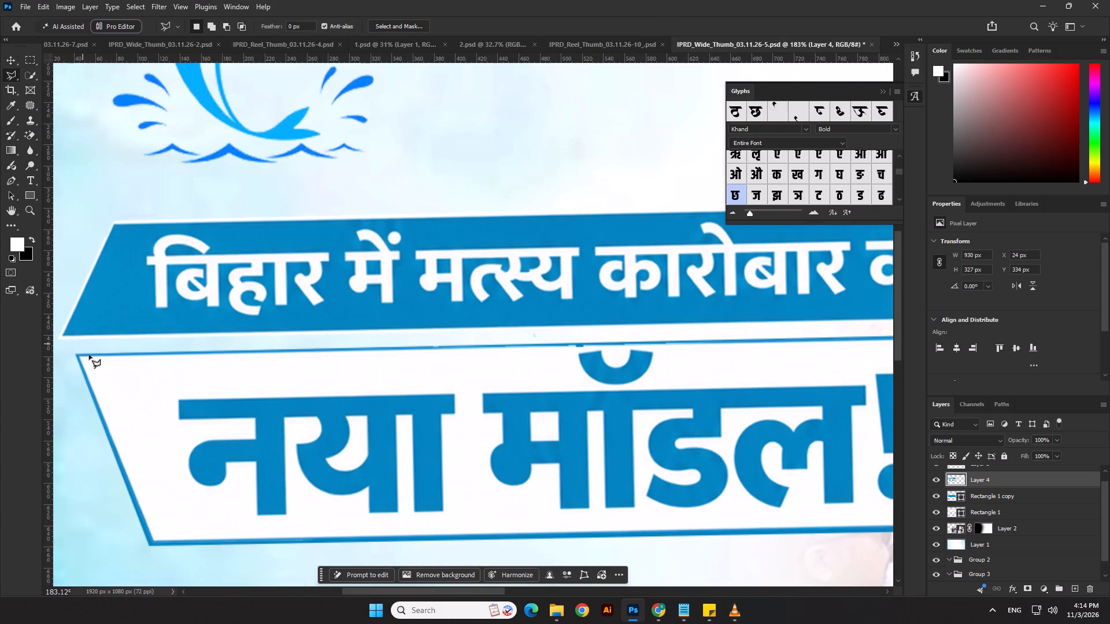
click(86, 352)
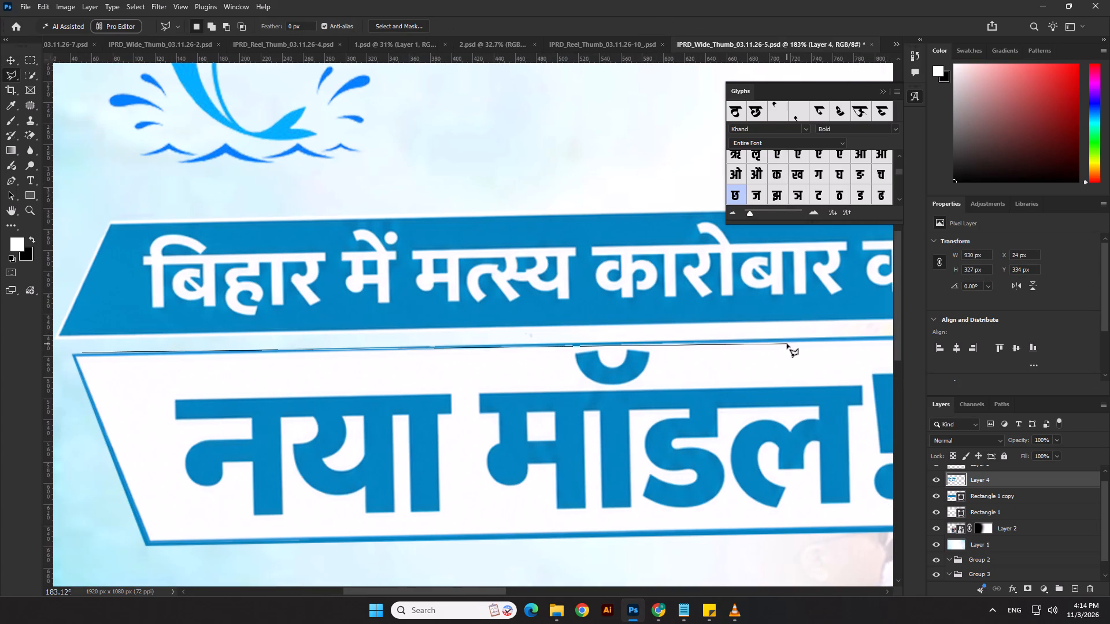
key(Delete)
click(68, 358)
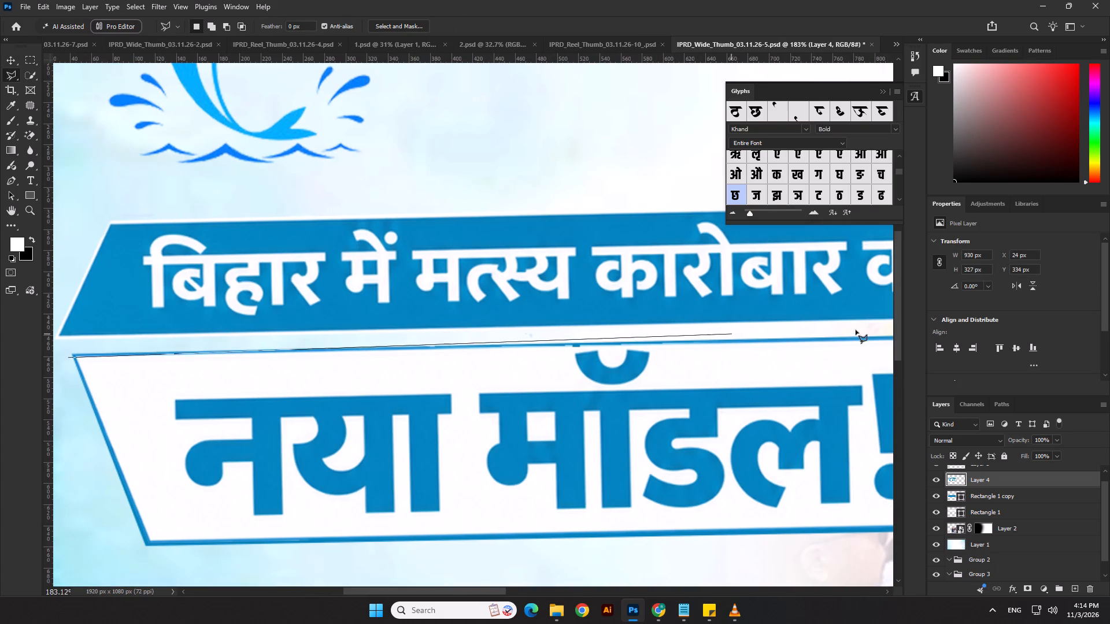
click(832, 343)
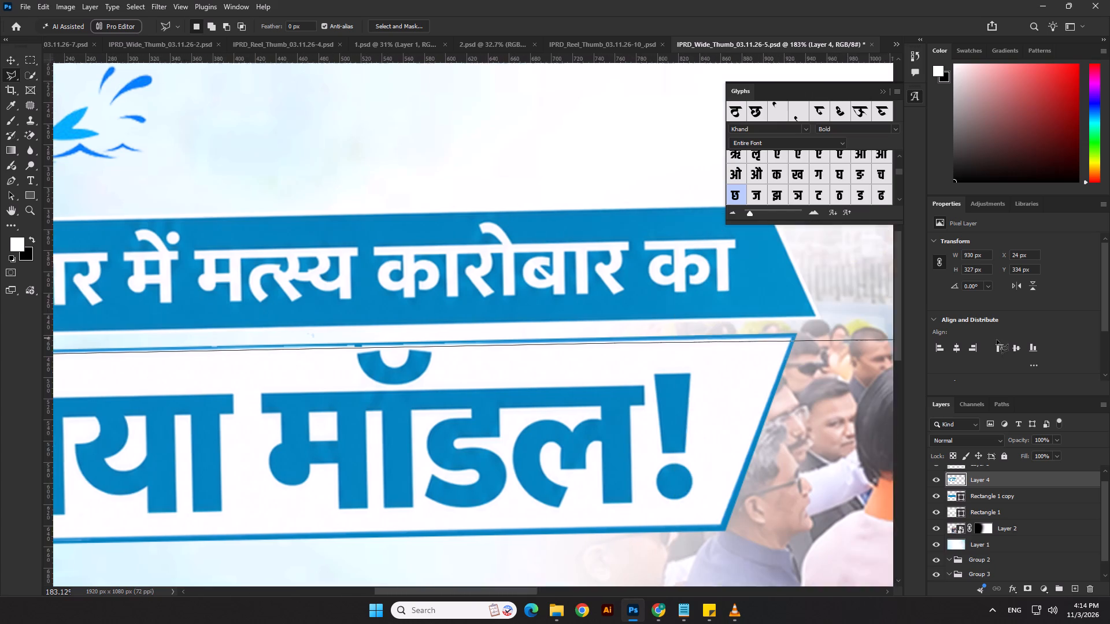
click(820, 328)
drag(703, 247, 695, 247)
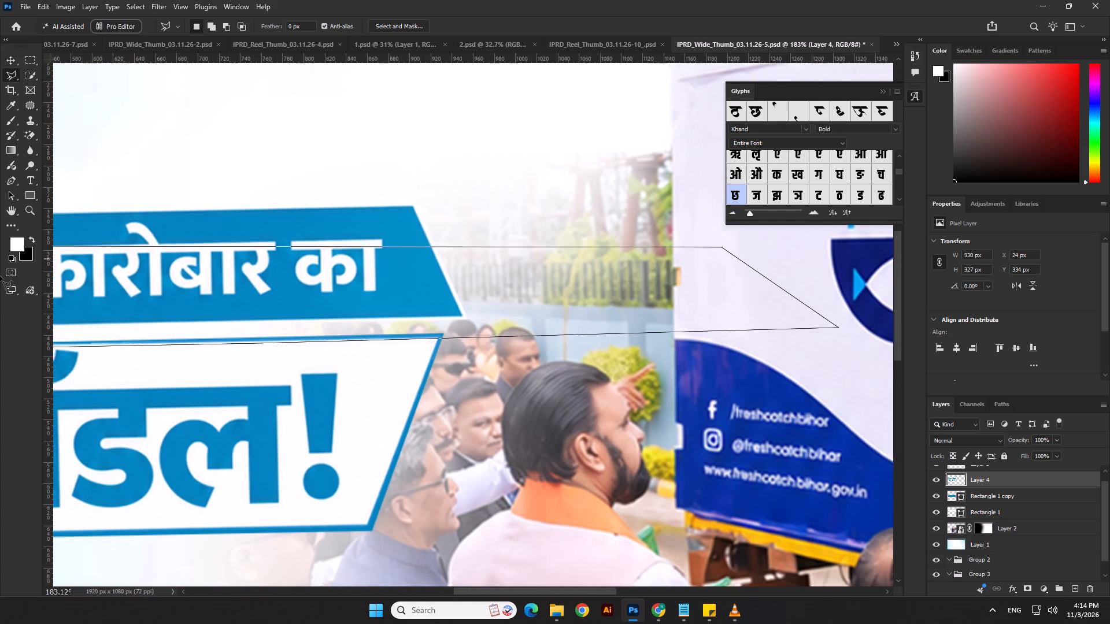
click(140, 308)
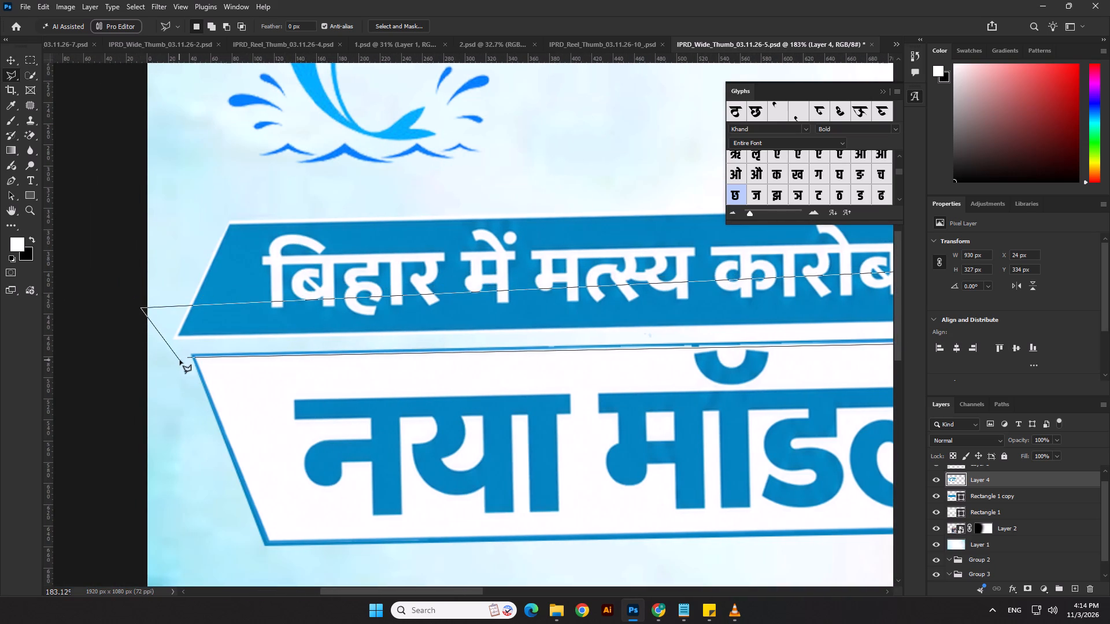
double_click(190, 358)
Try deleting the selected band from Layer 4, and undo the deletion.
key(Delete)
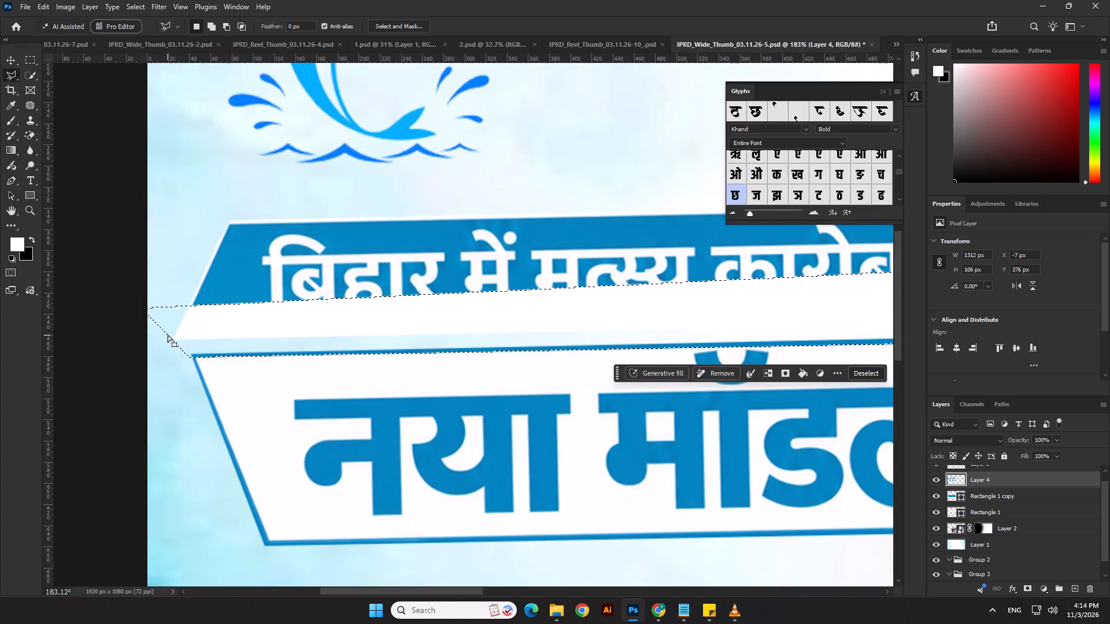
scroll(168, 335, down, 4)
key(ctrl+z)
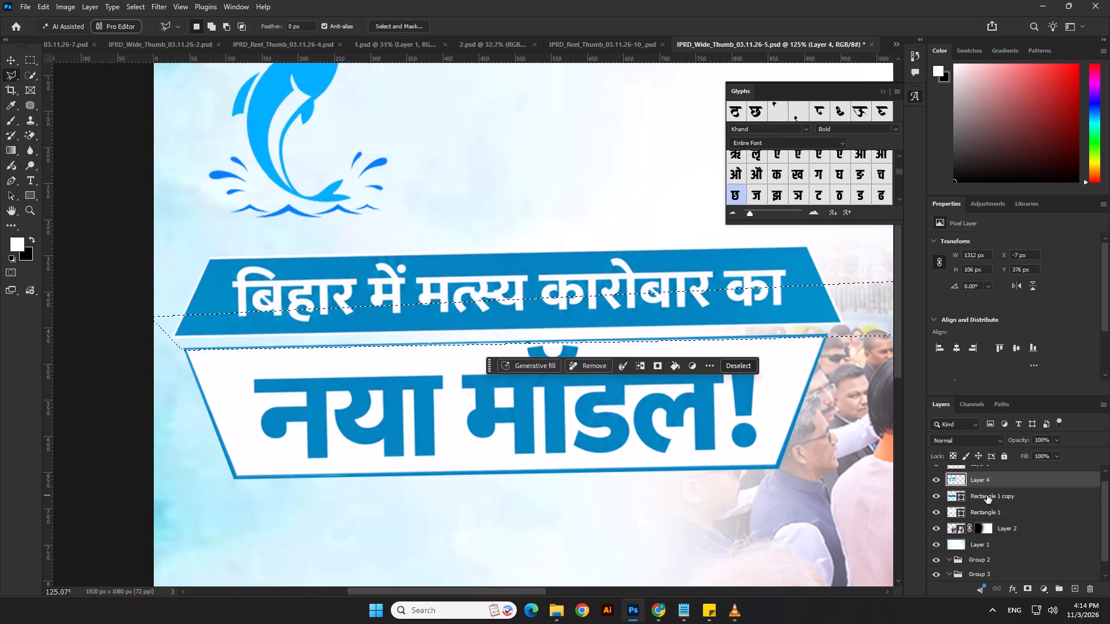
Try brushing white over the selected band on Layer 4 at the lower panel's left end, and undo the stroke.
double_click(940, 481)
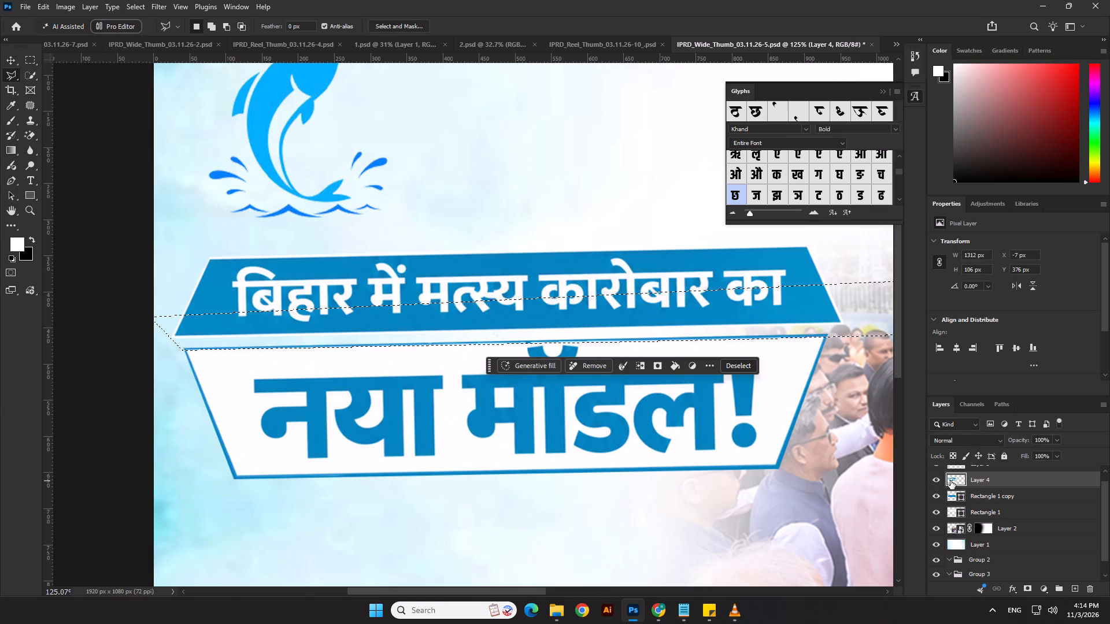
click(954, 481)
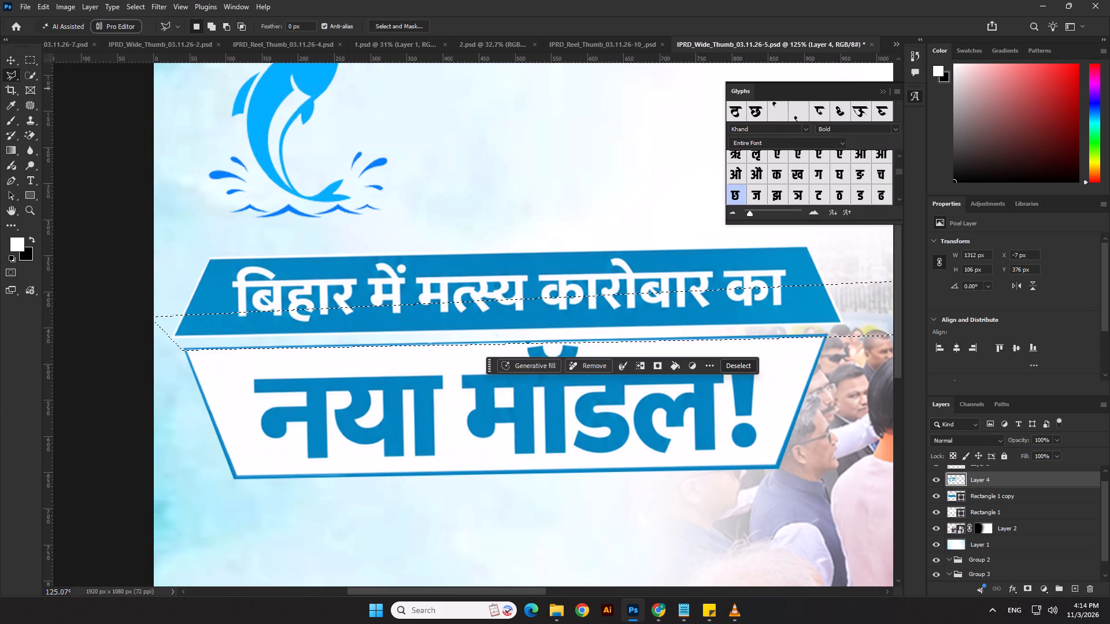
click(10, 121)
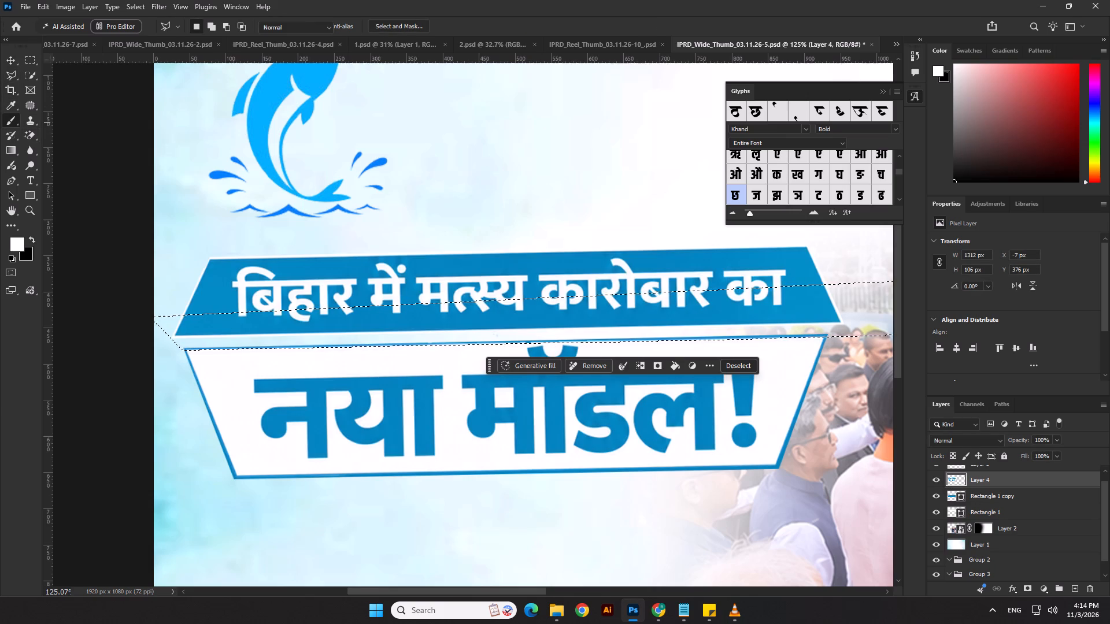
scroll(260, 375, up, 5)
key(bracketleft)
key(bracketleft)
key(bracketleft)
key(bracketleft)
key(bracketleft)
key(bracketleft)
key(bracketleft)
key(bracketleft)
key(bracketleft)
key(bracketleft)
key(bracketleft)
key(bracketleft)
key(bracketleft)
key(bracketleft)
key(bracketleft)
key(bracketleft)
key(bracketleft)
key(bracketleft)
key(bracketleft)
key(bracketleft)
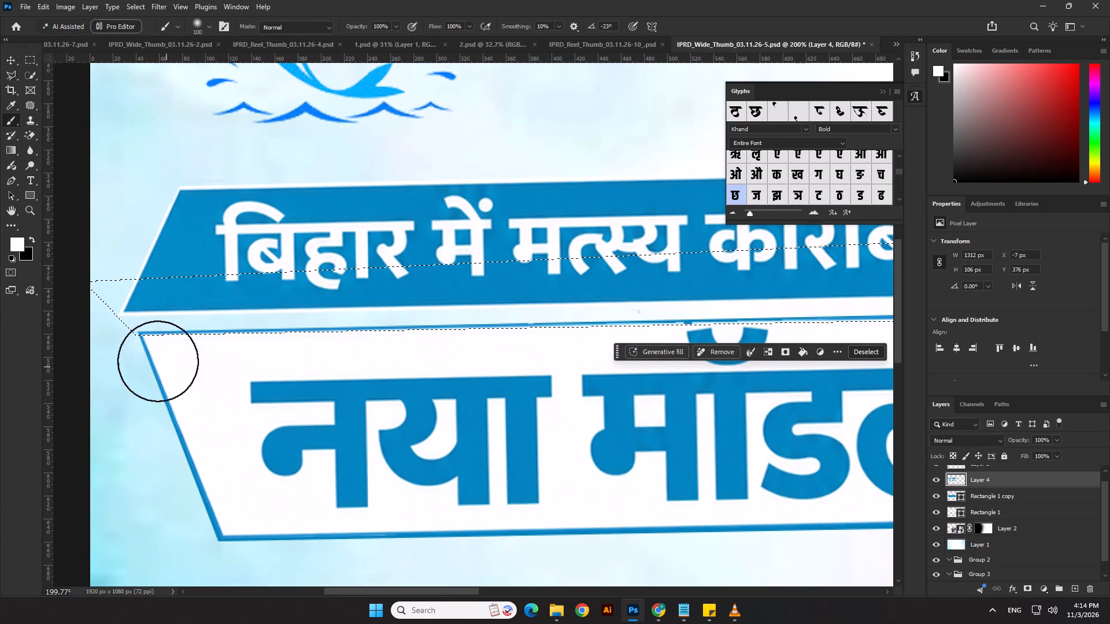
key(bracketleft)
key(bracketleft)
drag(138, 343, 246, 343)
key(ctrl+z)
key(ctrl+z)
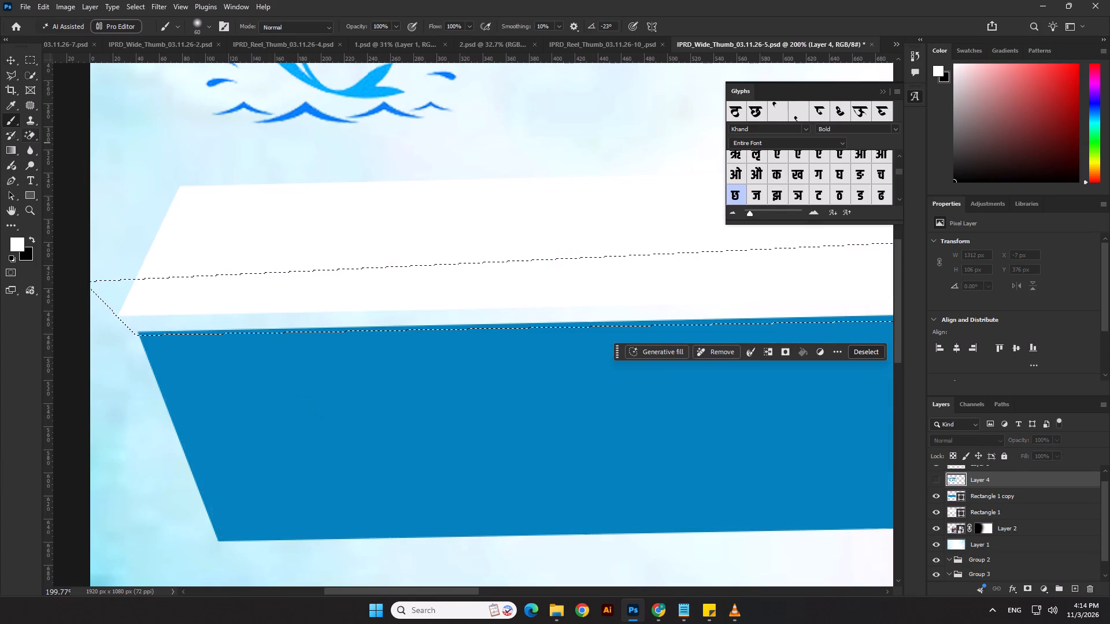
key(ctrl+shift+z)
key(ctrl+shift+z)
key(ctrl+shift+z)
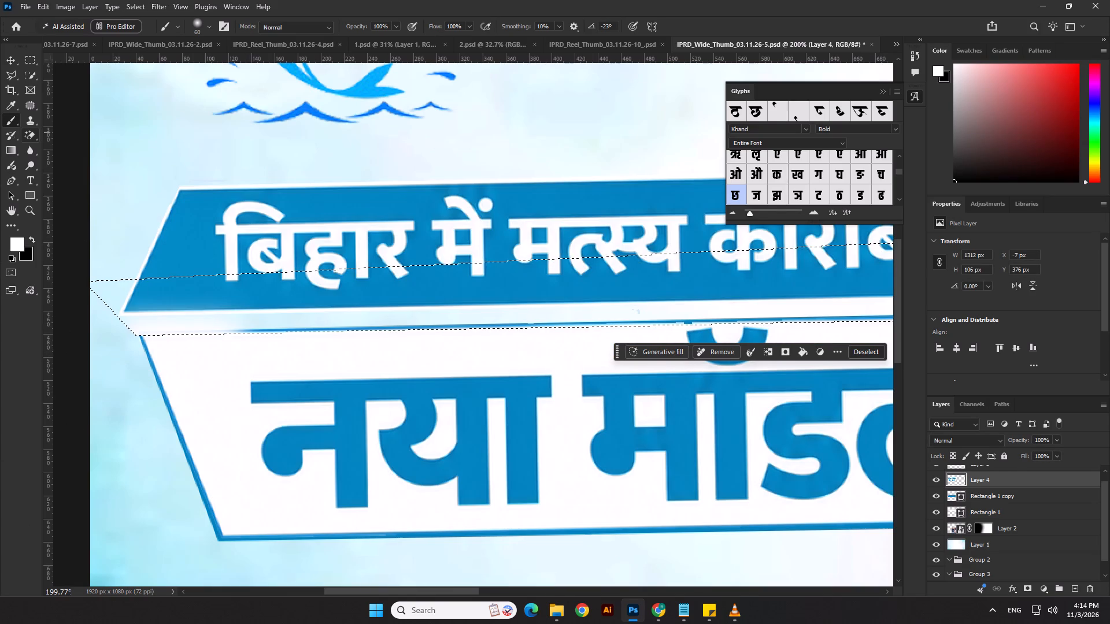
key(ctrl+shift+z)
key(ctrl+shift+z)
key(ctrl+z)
Erase Layer 4 inside the selection along the left part of the lower panel's top edge, using a 100% hard Eraser of about 67 px.
right_click(25, 132)
click(49, 138)
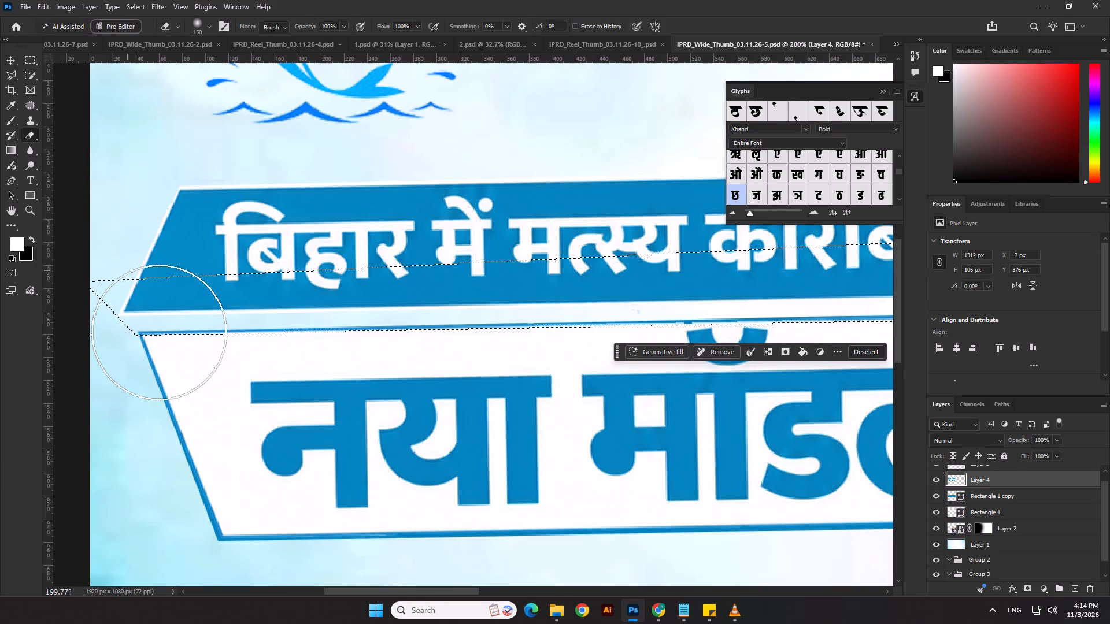
key(bracketleft)
key(bracketleft)
key(bracketleft)
key(bracketleft)
key(bracketleft)
drag(139, 351, 179, 354)
key(bracketleft)
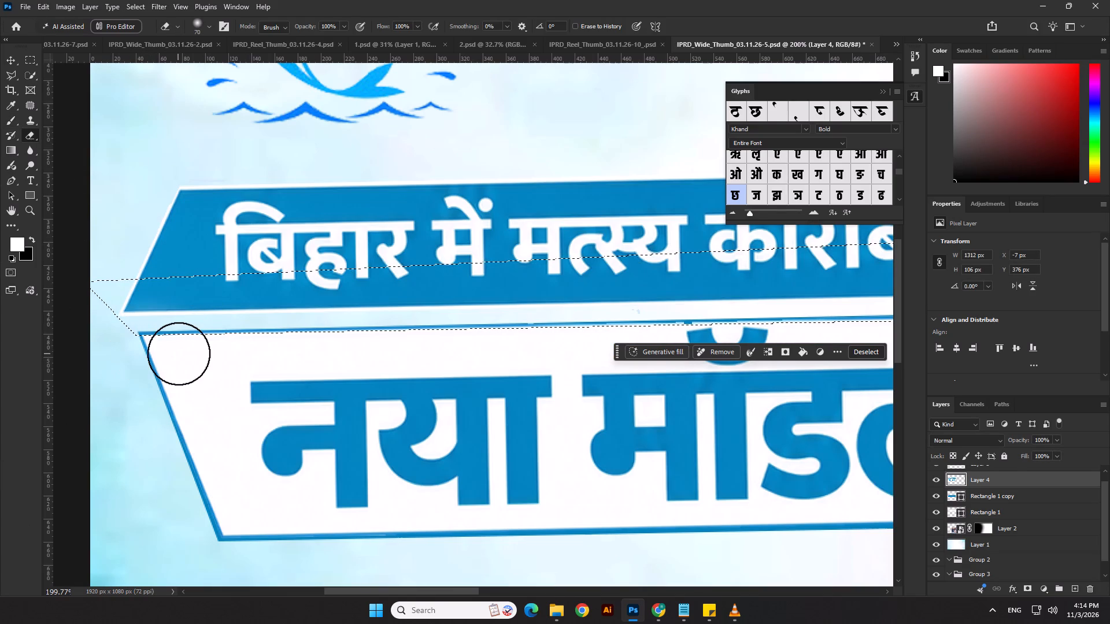
key(ctrl+z)
click(213, 25)
click(210, 23)
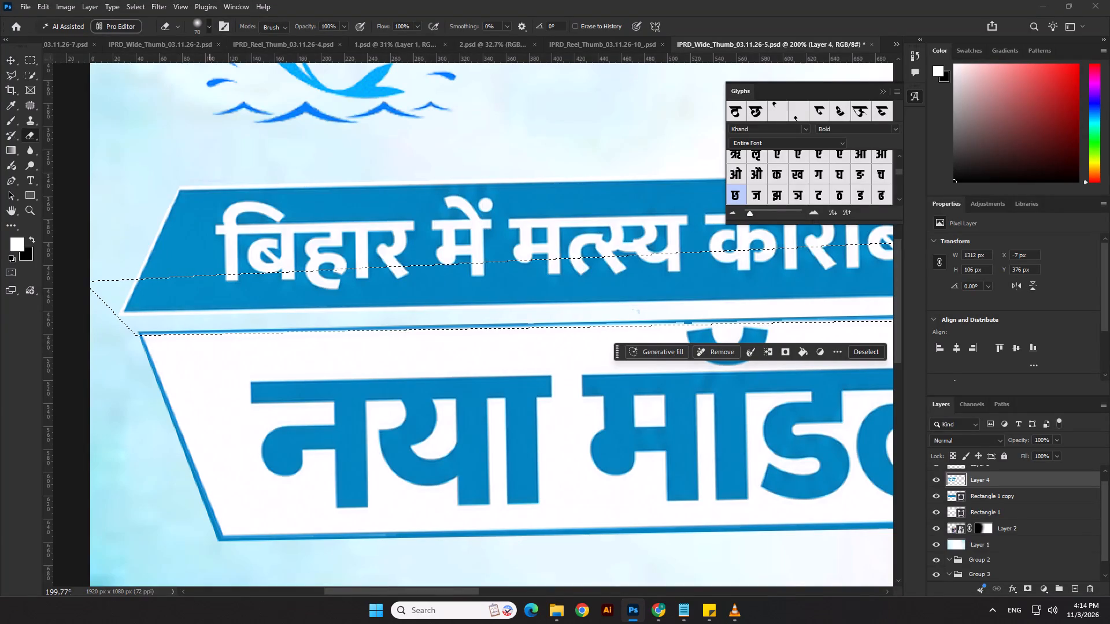
drag(210, 88, 316, 81)
click(187, 57)
click(197, 58)
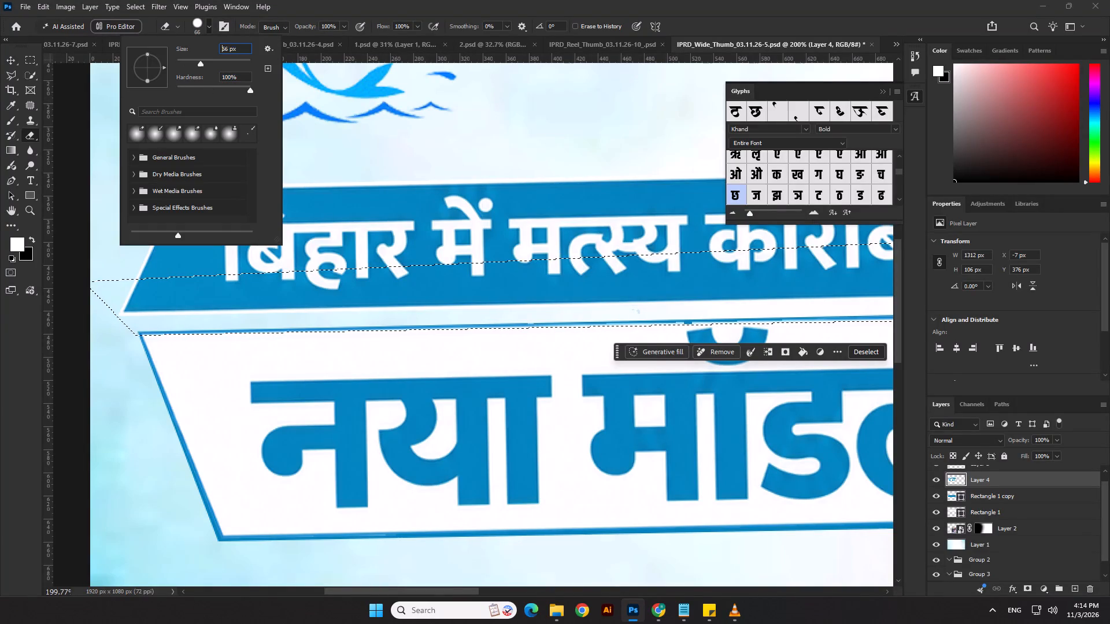
click(161, 362)
drag(143, 362, 728, 367)
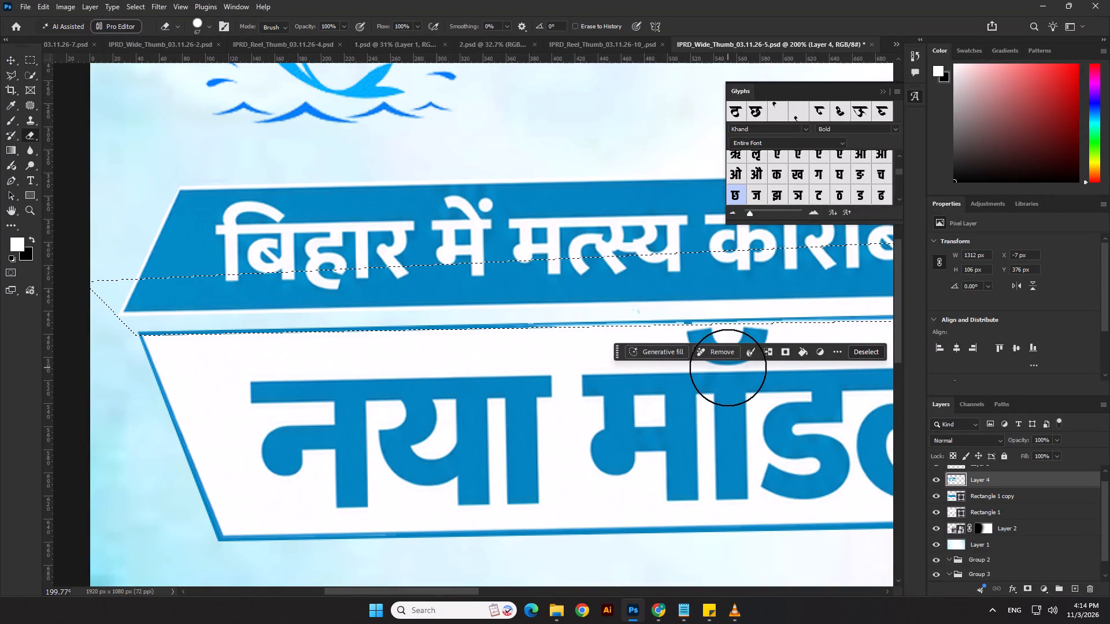
drag(728, 367, 727, 367)
drag(720, 352, 697, 348)
drag(690, 346, 552, 348)
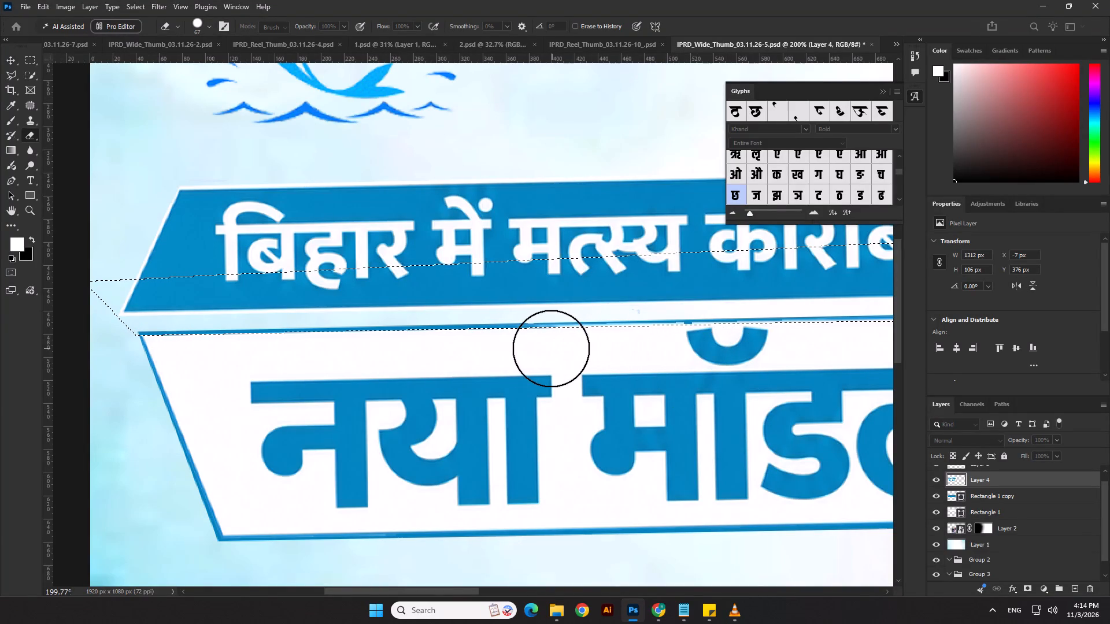
key(ctrl+z)
scroll(398, 304, down, 14)
click(546, 132)
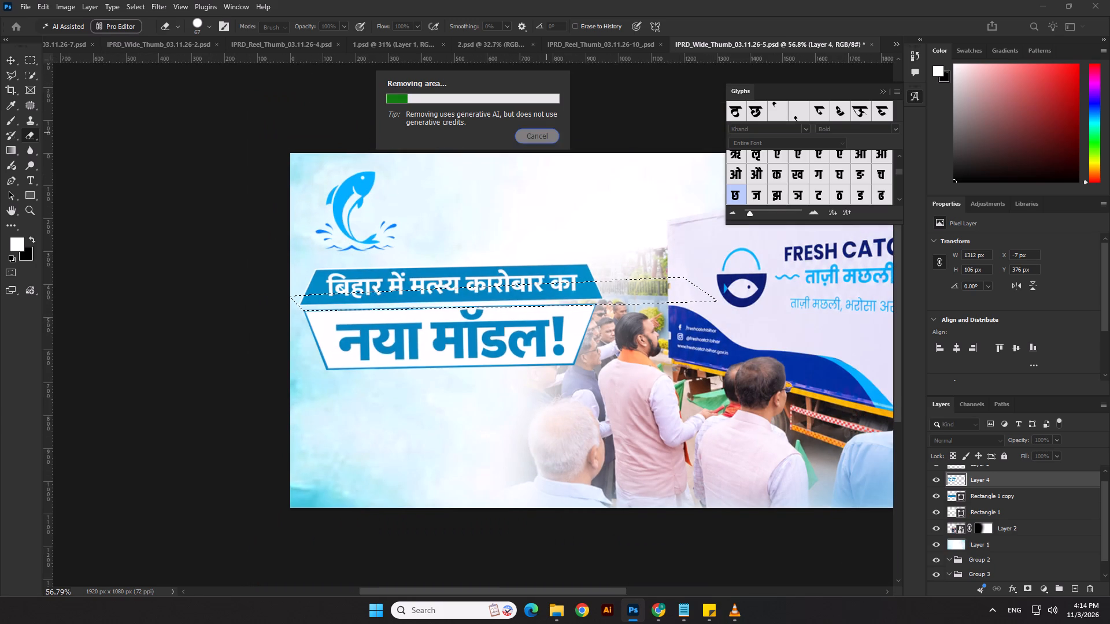
Erase Layer 4 inside the selection along the rest of the lower panel's top edge from its right corner, using a smaller Eraser of 35 px.
scroll(556, 335, up, 10)
key(bracketleft)
key(bracketleft)
key(bracketleft)
key(bracketleft)
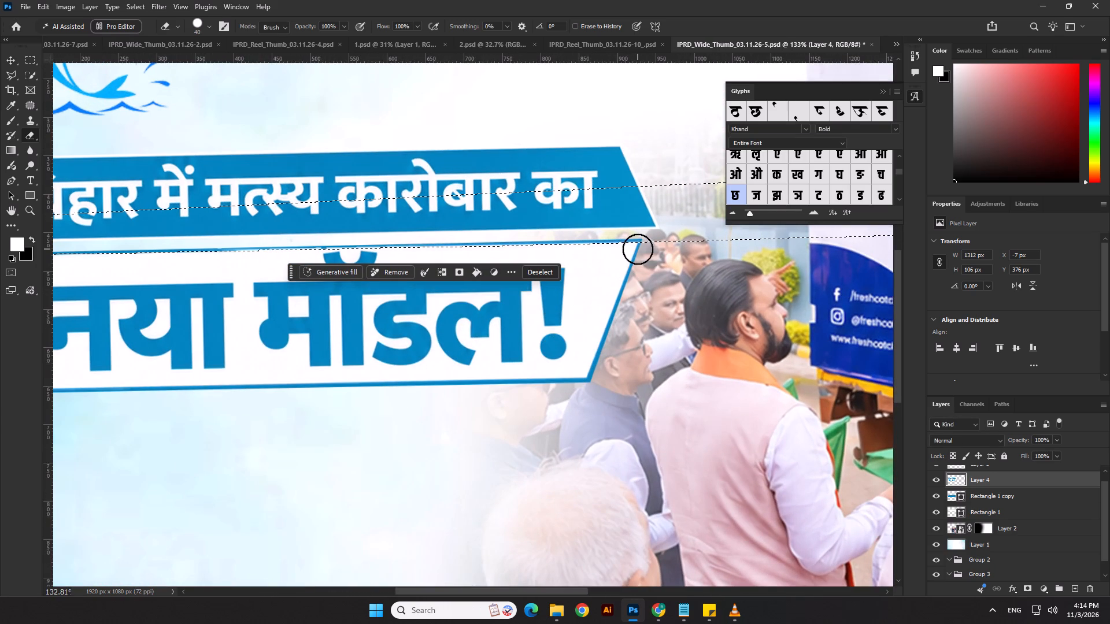
key(bracketleft)
drag(635, 247, 50, 268)
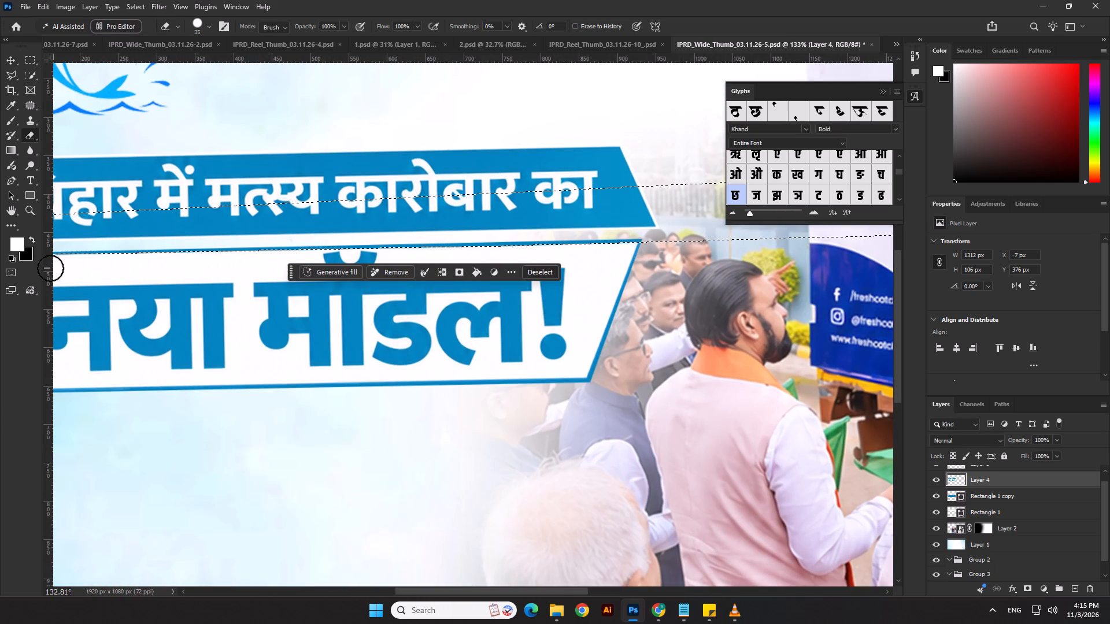
drag(50, 268, 50, 269)
drag(213, 251, 73, 250)
Clear the band selection.
scroll(358, 316, down, 11)
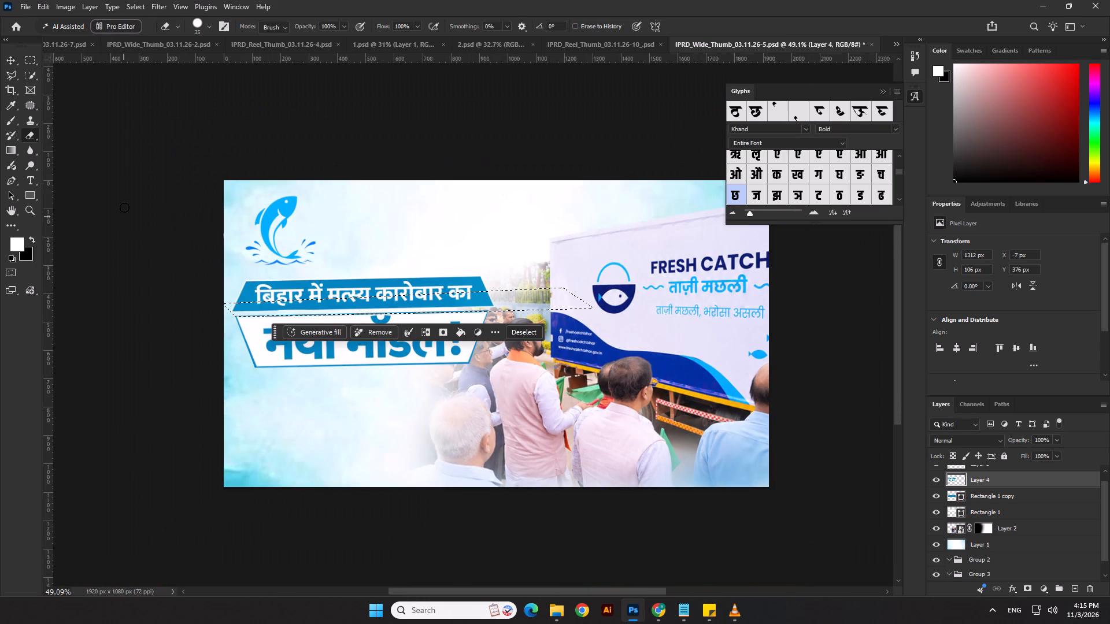
click(30, 57)
right_click(314, 204)
click(330, 210)
scroll(503, 281, down, 2)
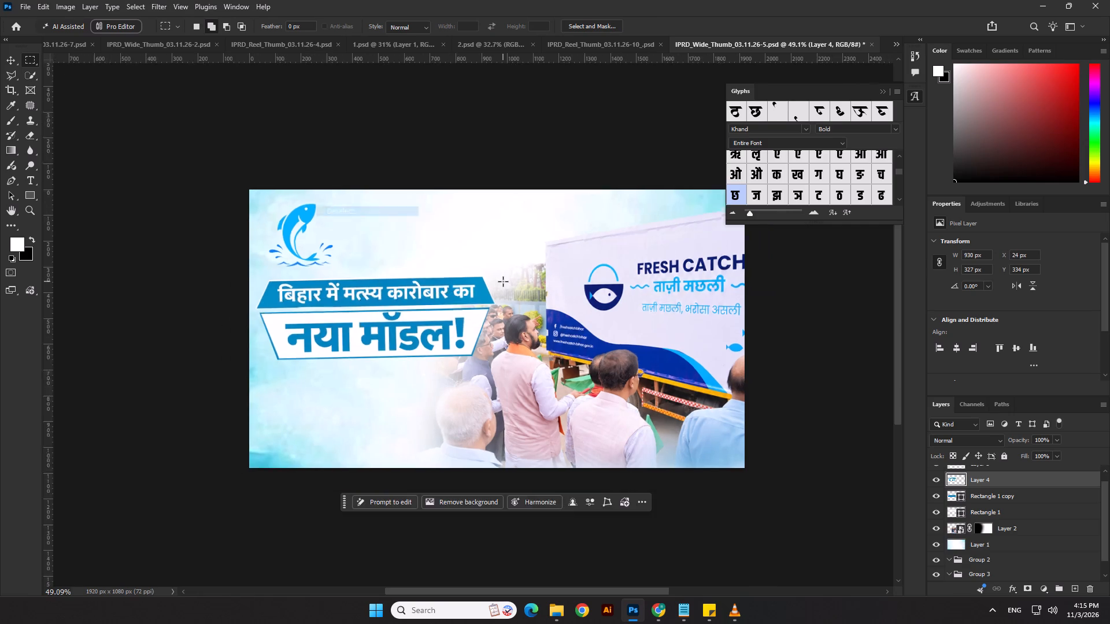
scroll(503, 281, down, 5)
click(9, 61)
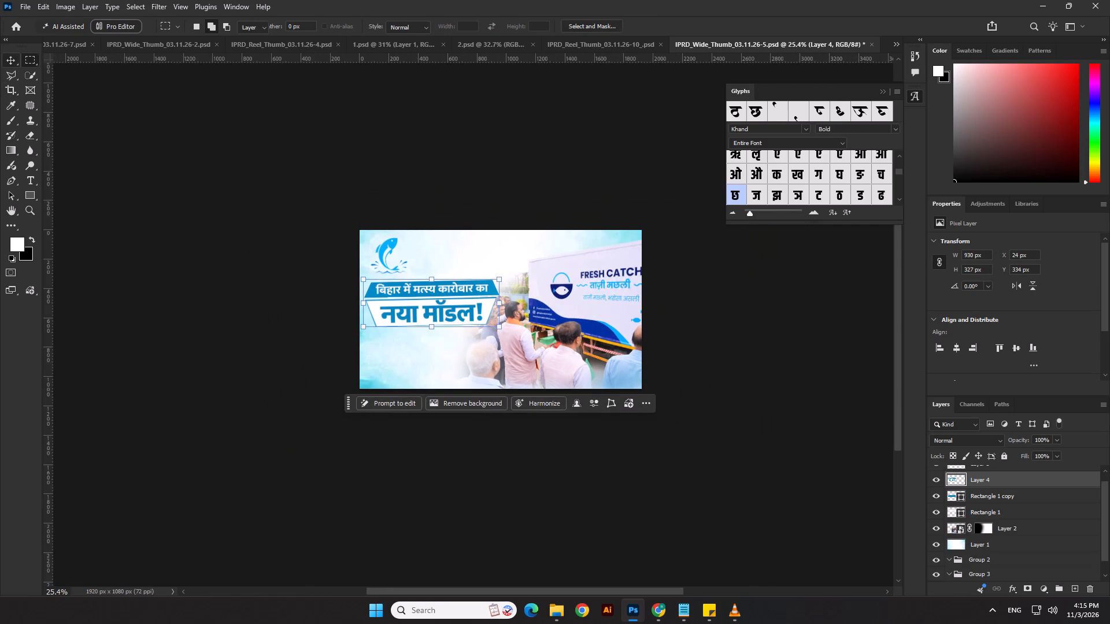
click(196, 131)
Move the fish logo so it sits centred above the two-part banner.
scroll(707, 351, up, 4)
scroll(557, 289, up, 3)
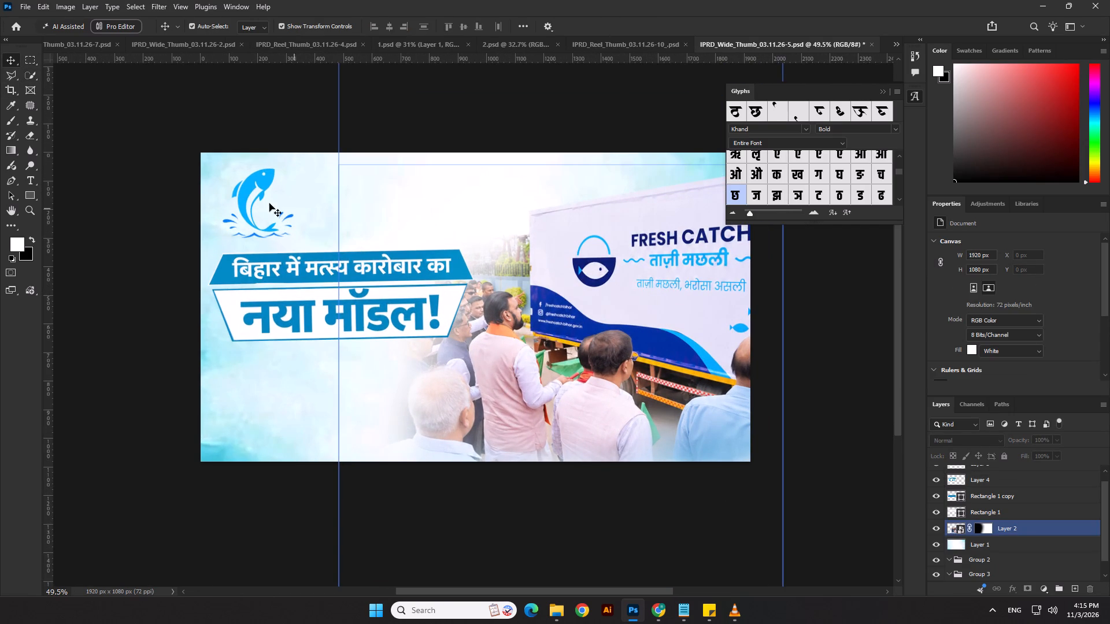
click(257, 184)
drag(257, 183, 342, 194)
key(Up)
key(Up)
key(Up)
key(Return)
click(450, 98)
scroll(370, 390, down, 2)
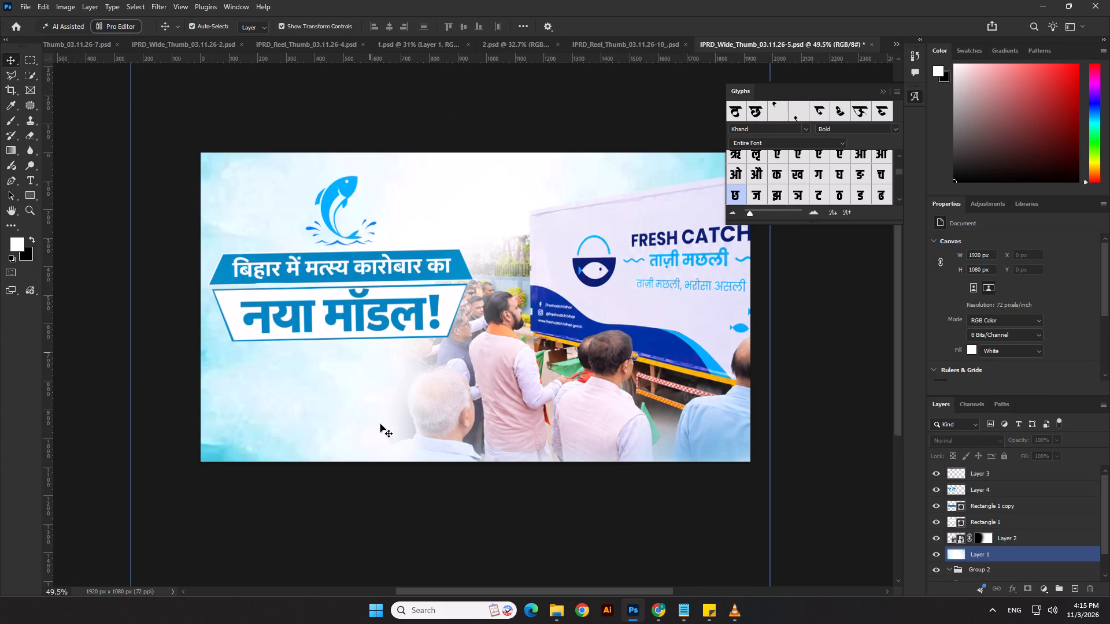
scroll(380, 424, down, 7)
click(767, 377)
Pull the lower-right corner of the blue shape, Rectangle 1 copy, slightly inward to thin the panel's slanted border, and apply.
scroll(641, 294, up, 8)
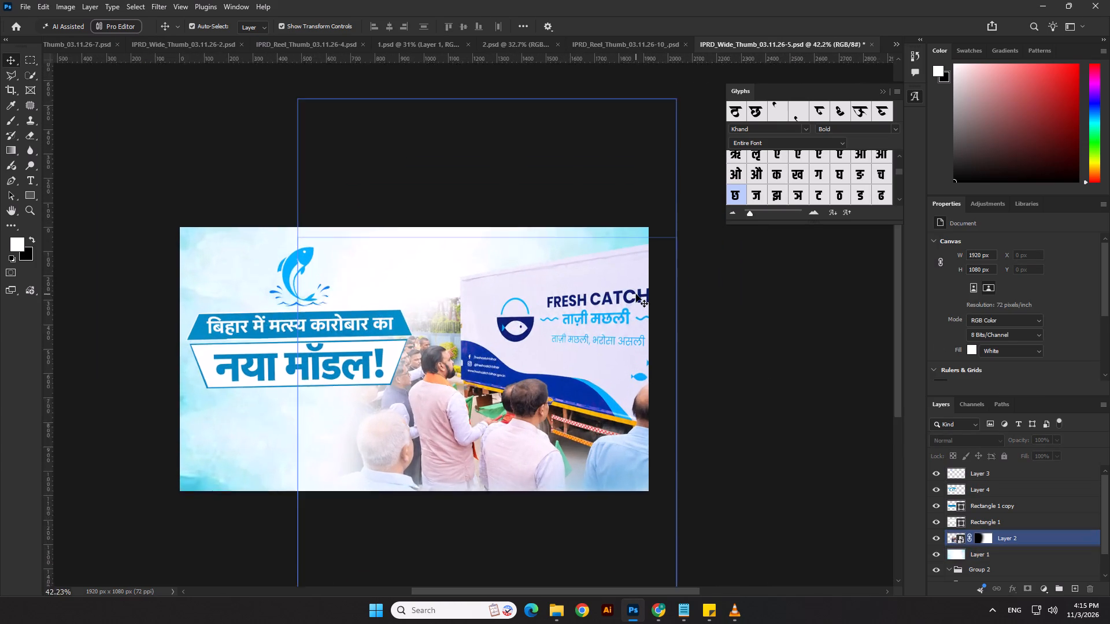
scroll(636, 294, up, 1)
scroll(332, 371, up, 12)
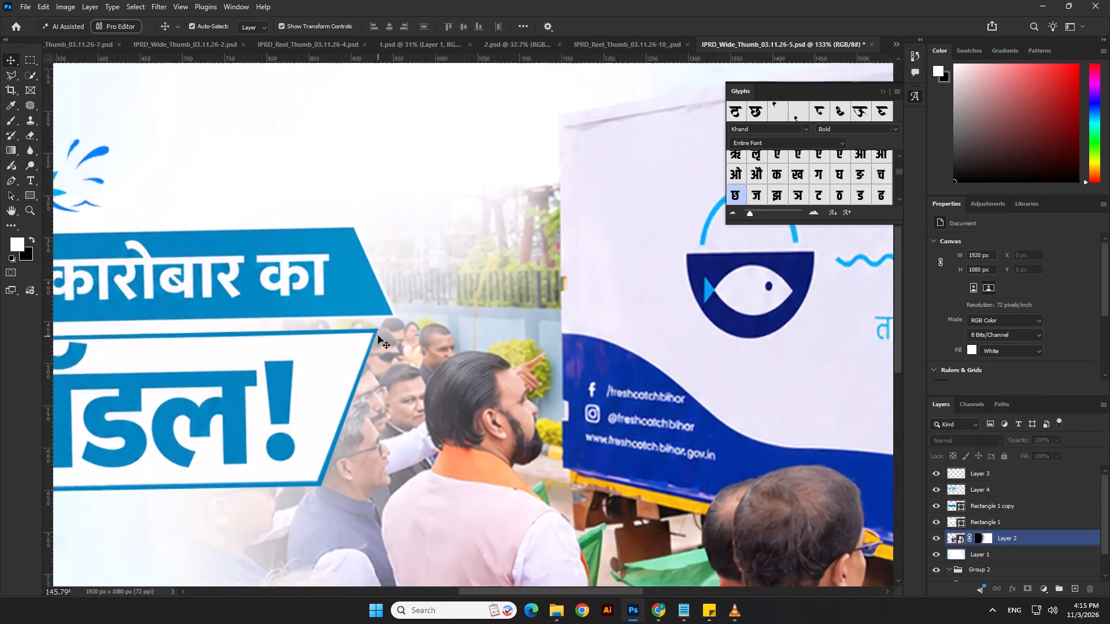
click(376, 330)
scroll(378, 330, up, 6)
ctrl+click(378, 327)
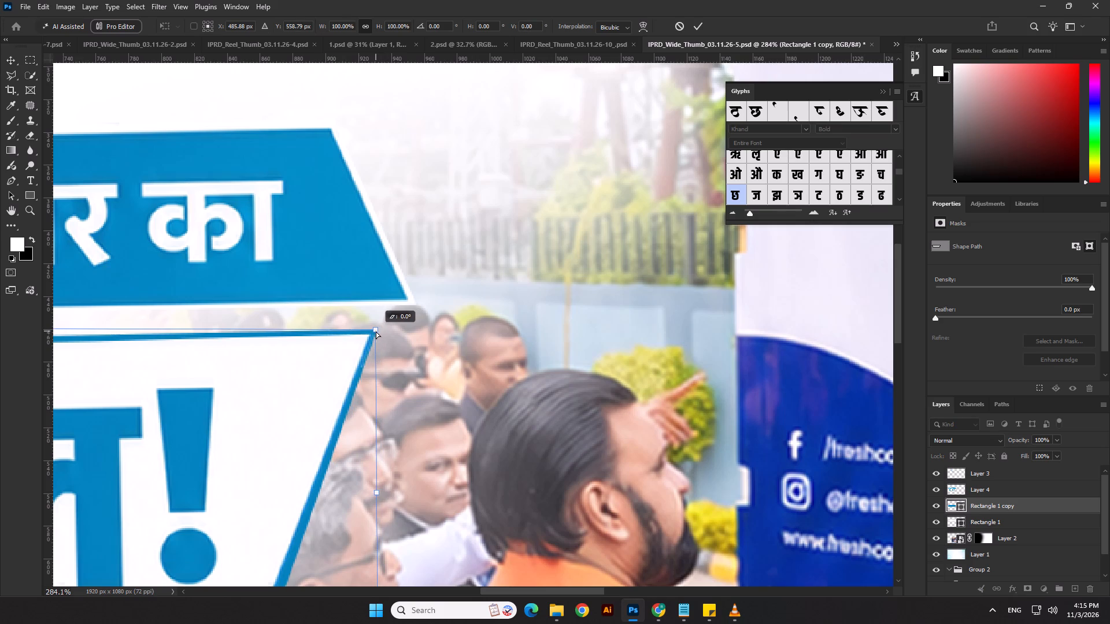
scroll(488, 332, down, 11)
scroll(464, 435, up, 10)
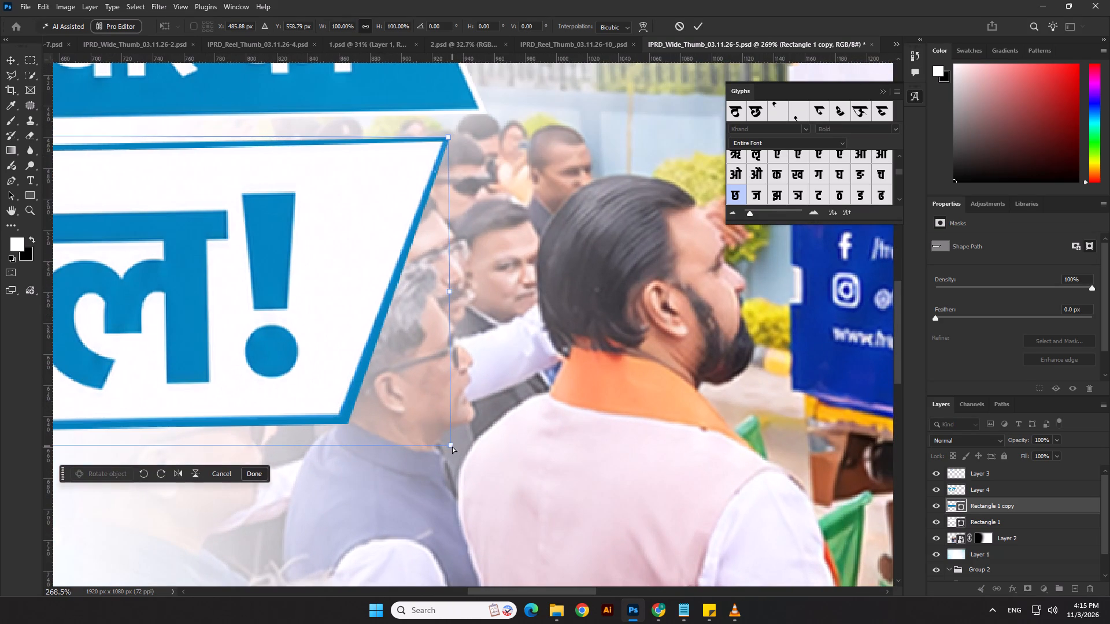
ctrl+drag(452, 446, 446, 444)
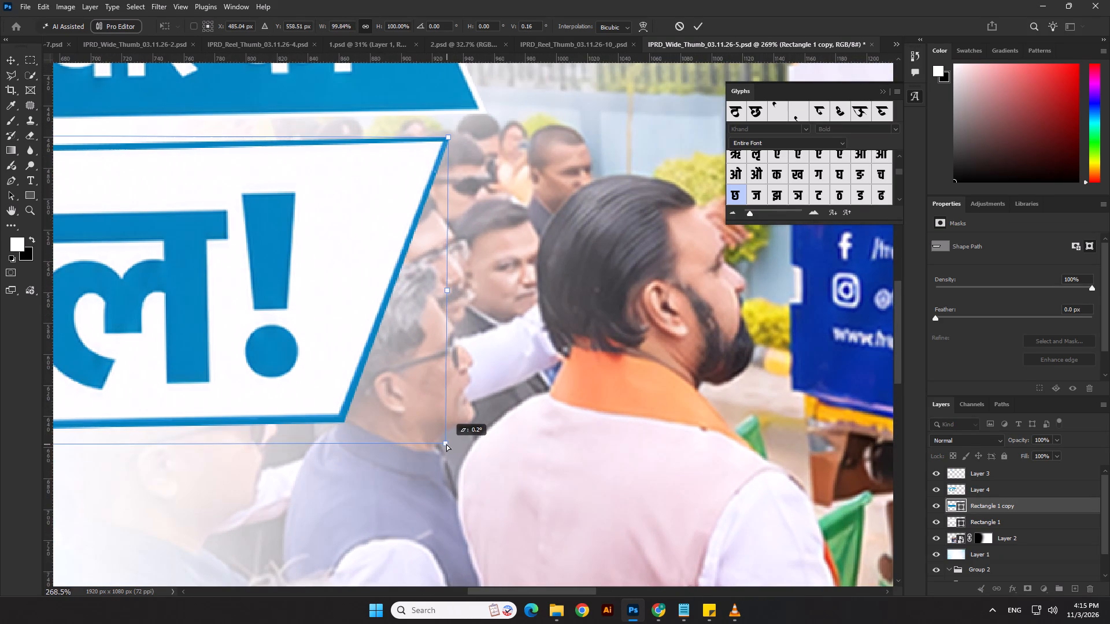
ctrl+drag(446, 444, 445, 442)
scroll(462, 445, down, 7)
scroll(504, 441, up, 1)
scroll(504, 441, down, 10)
key(Return)
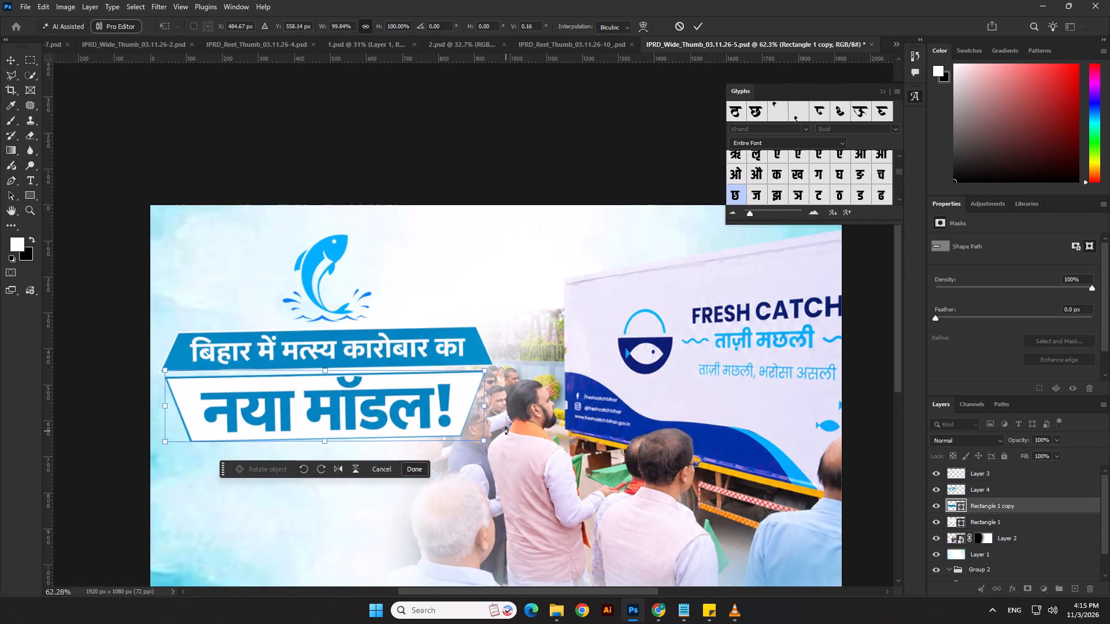
Move Layer 4, Rectangle 1 copy and Rectangle 1 down together by about 60 px.
scroll(164, 458, up, 13)
scroll(160, 443, down, 9)
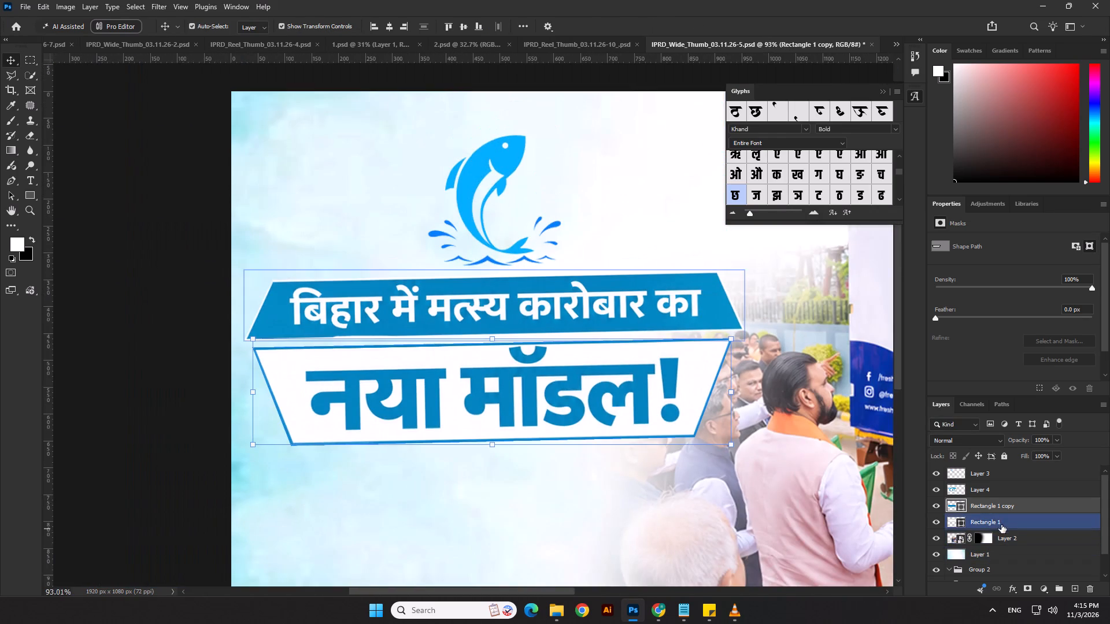
ctrl+click(982, 521)
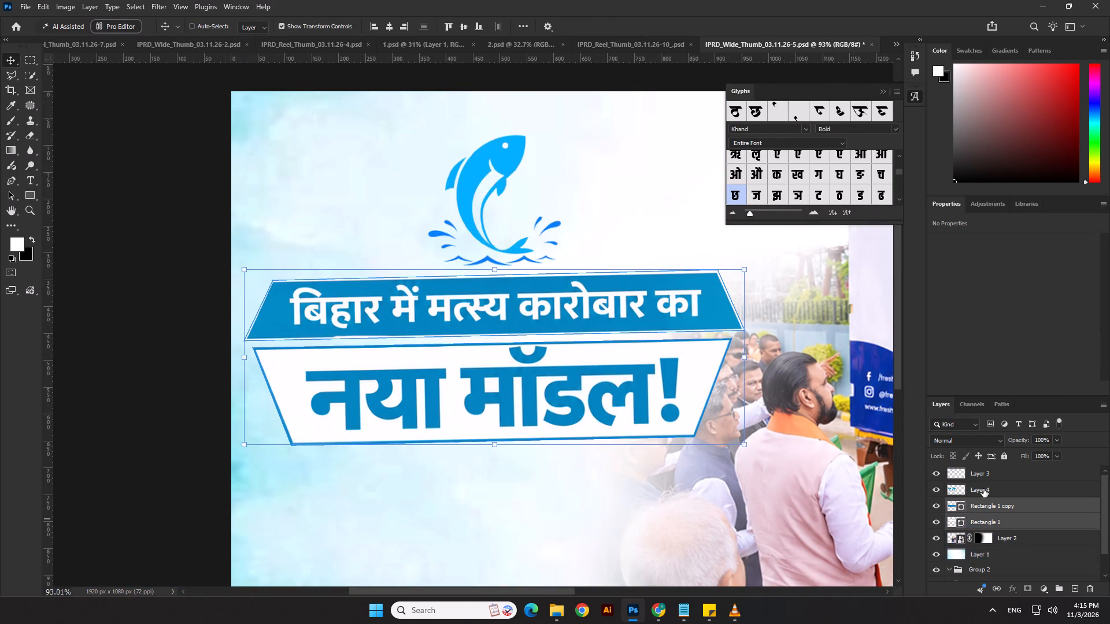
ctrl+click(983, 489)
scroll(313, 486, down, 9)
key(shift+Down)
key(shift+Down)
key(shift+Down)
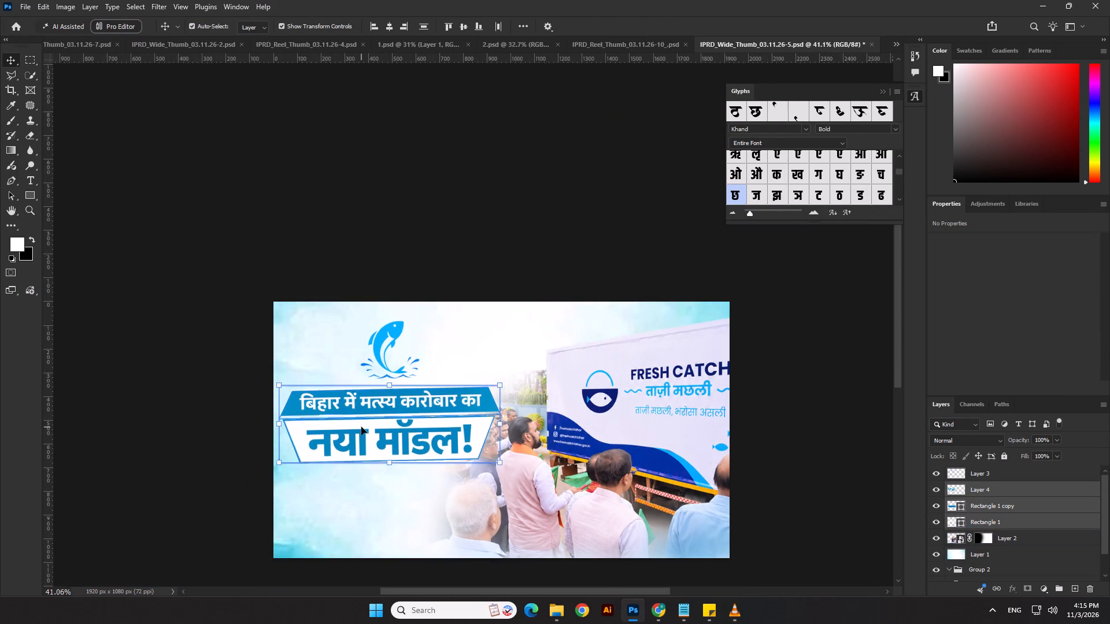
key(shift+Down)
key(shift+Down)
key(shift+Down)
key(shift+Down)
key(shift+Up)
shift+click(386, 273)
Move the fish logo down 50 px to Y 130 px, closer to the banner.
click(391, 333)
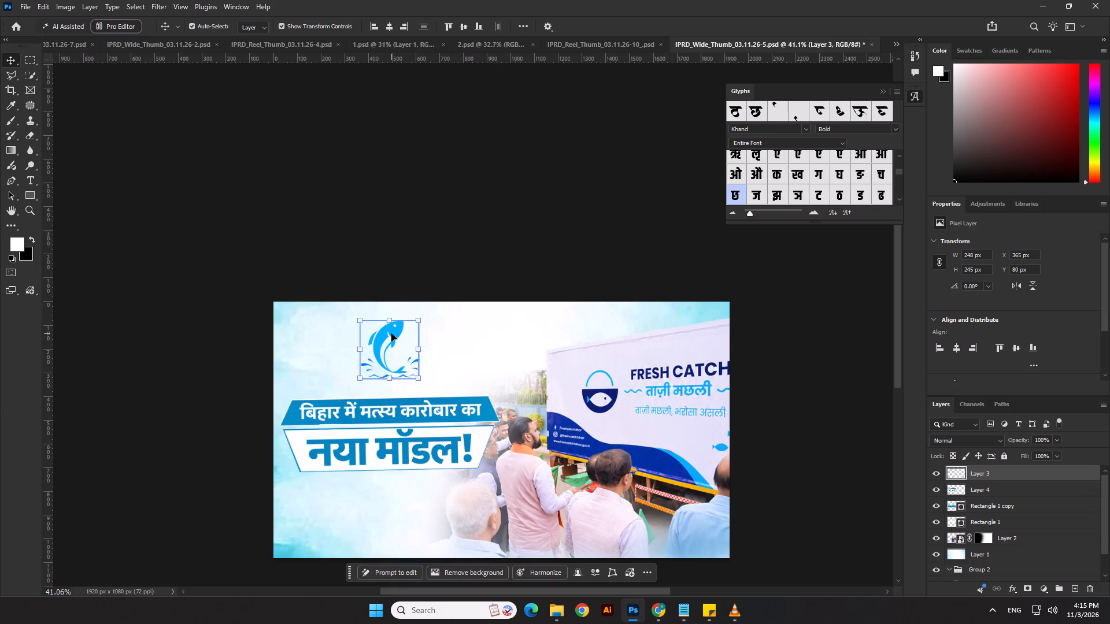
key(shift+Down)
key(shift+Down)
key(shift+Down)
key(shift+Down)
key(shift+Down)
key(shift+Down)
key(shift+Down)
key(shift+Up)
key(shift+Up)
click(401, 258)
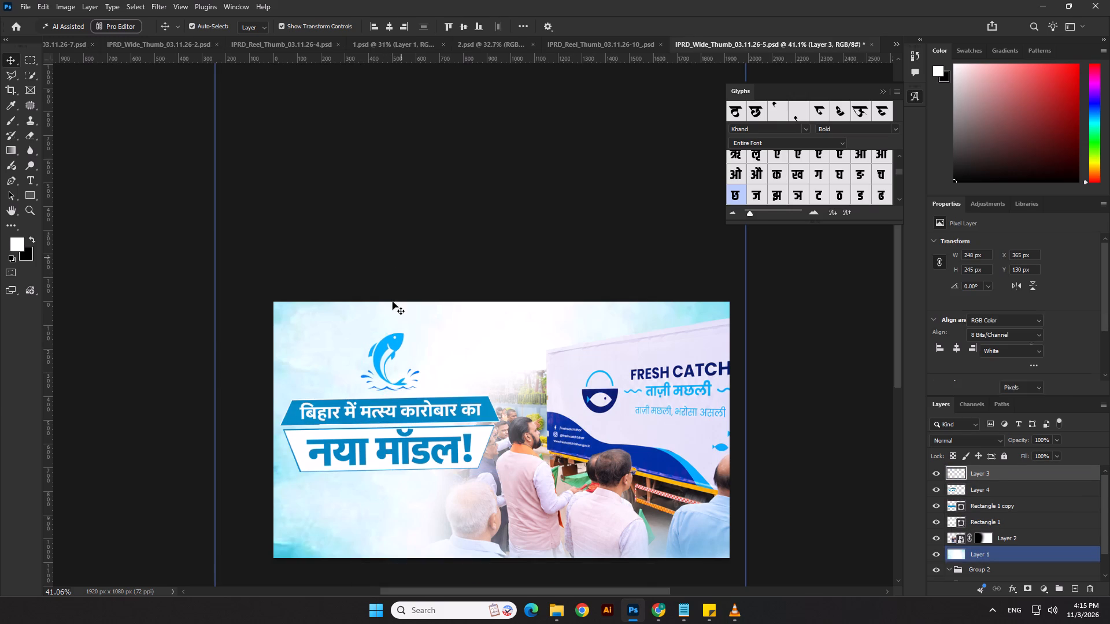
scroll(362, 361, down, 5)
click(763, 403)
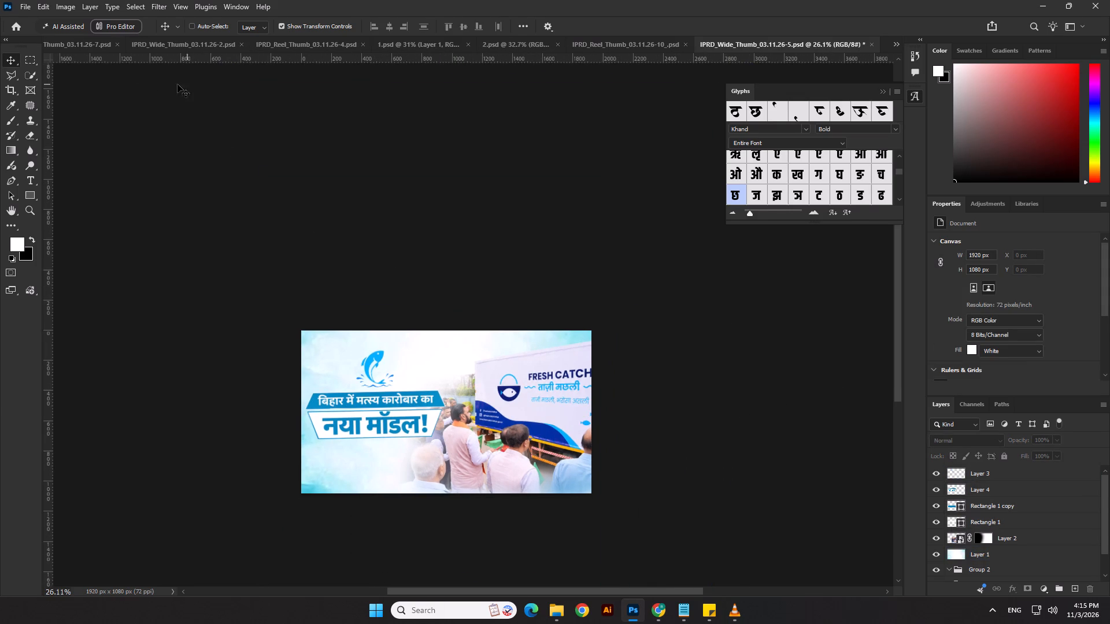
Save the wide thumbnail document.
key(ctrl+s)
Save a PNG copy of the thumbnail in the 03.11.26 folder, using the large file size option.
click(21, 13)
click(77, 154)
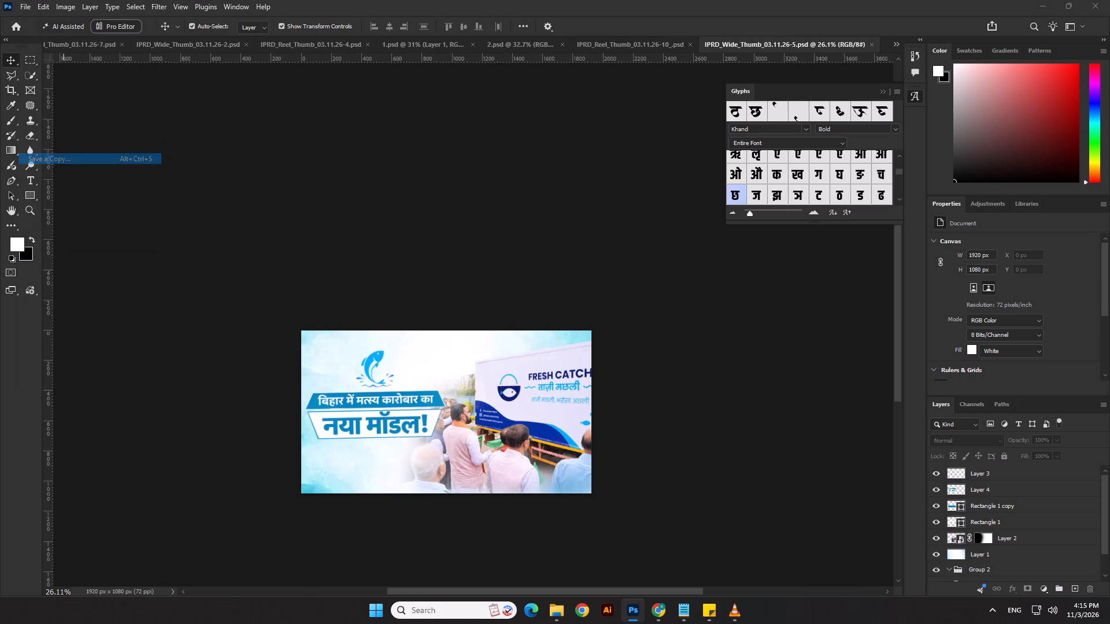
click(161, 497)
click(138, 425)
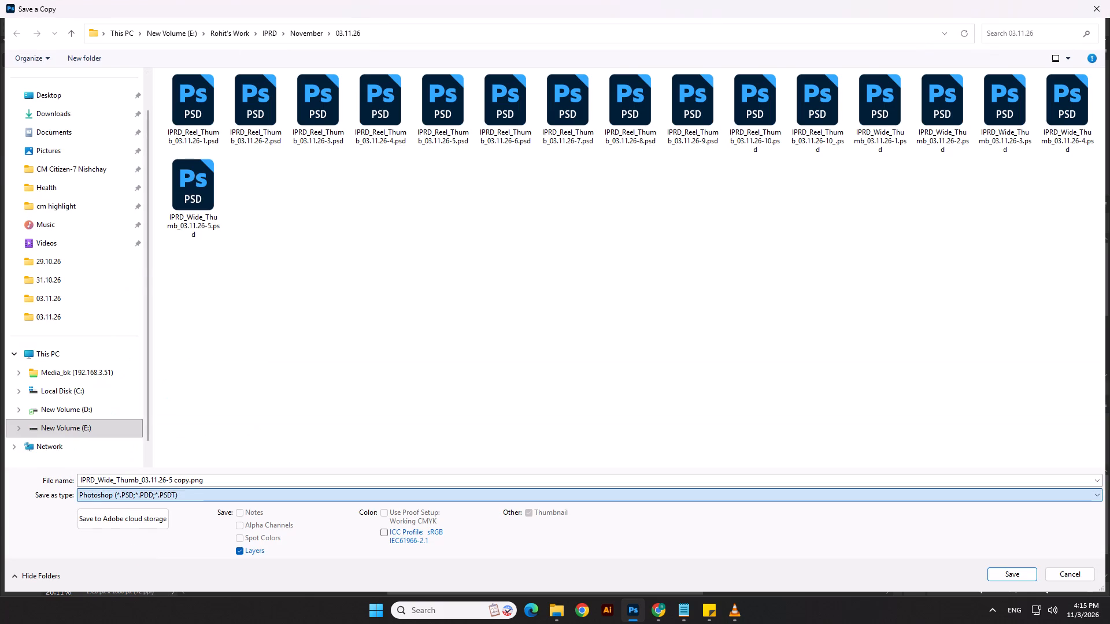
click(1026, 577)
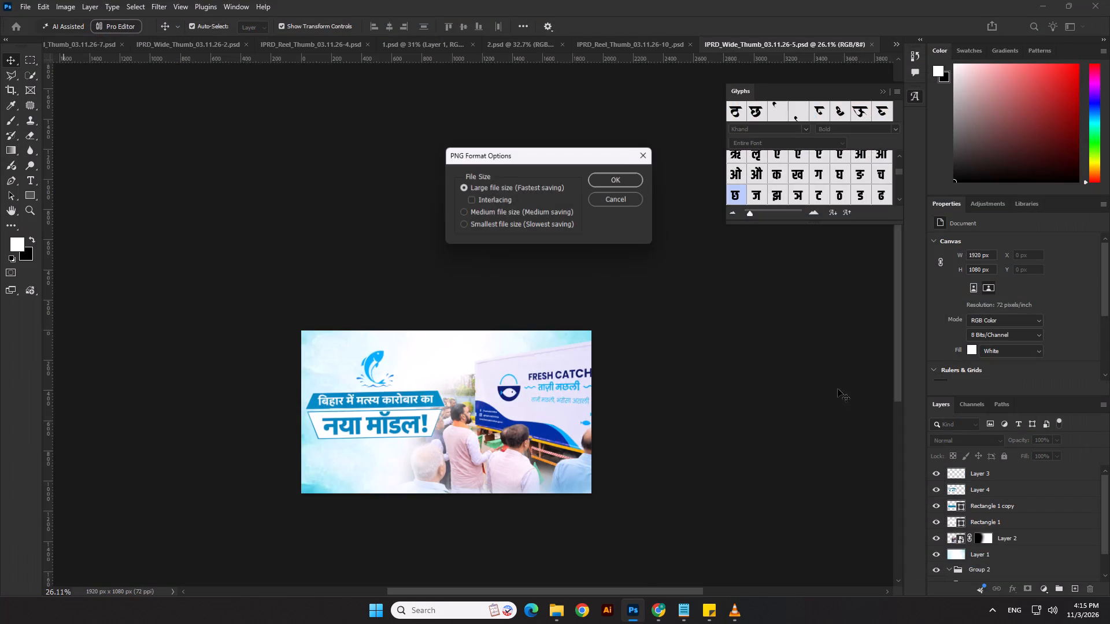
click(632, 182)
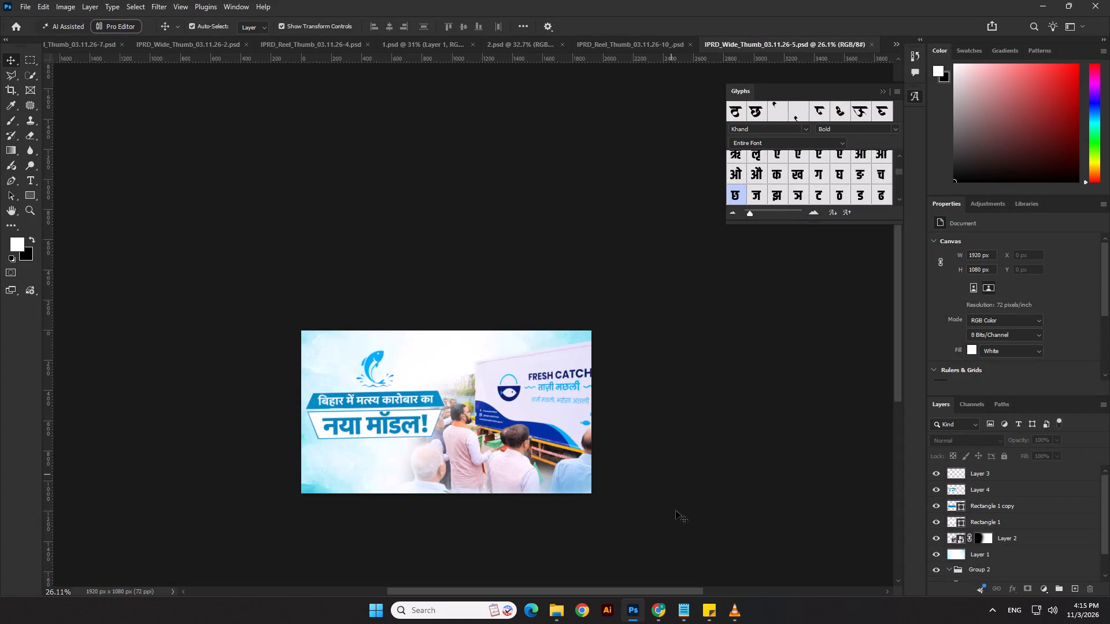